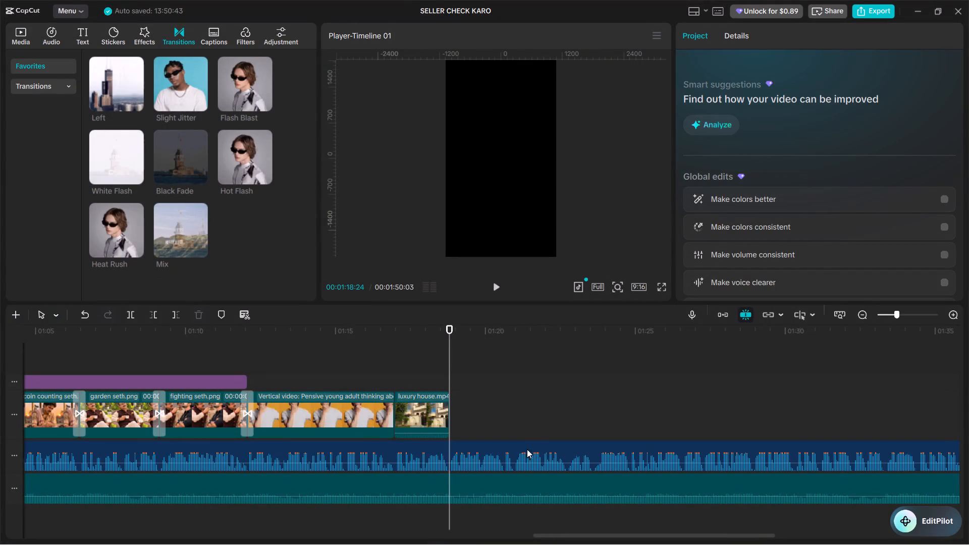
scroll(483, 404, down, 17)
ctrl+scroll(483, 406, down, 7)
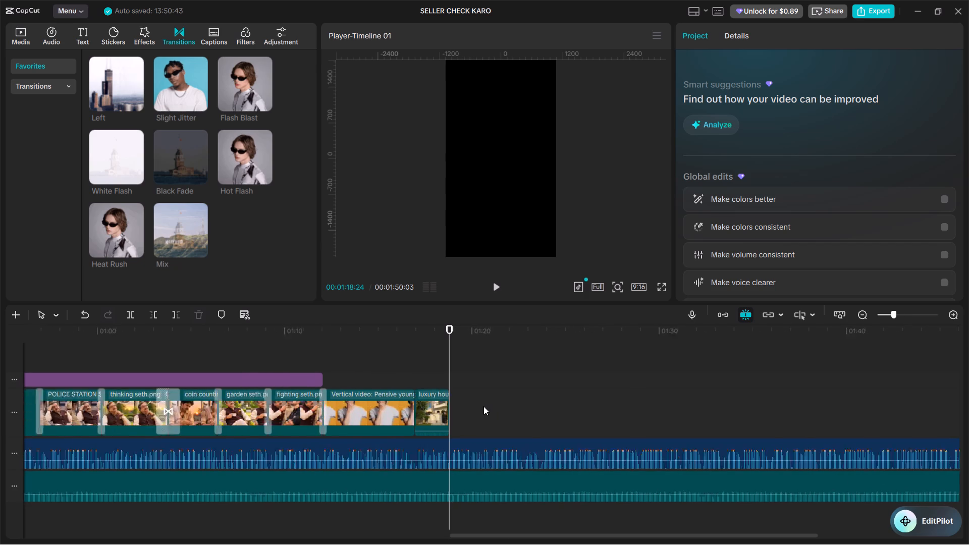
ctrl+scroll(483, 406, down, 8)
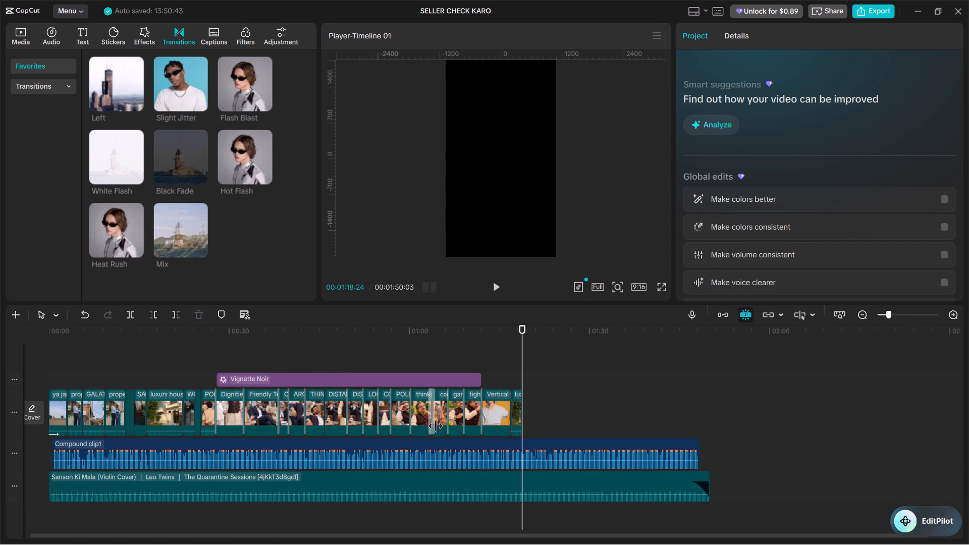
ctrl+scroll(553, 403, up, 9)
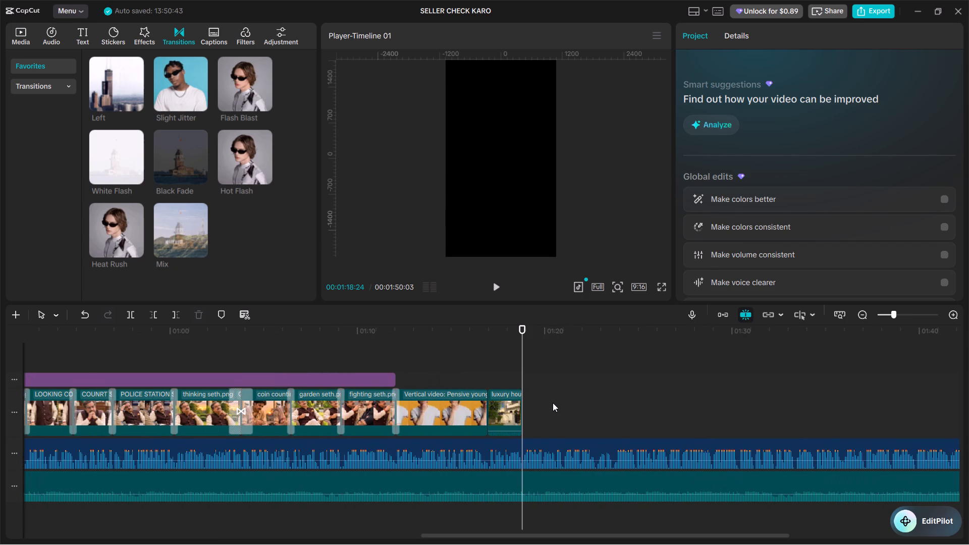
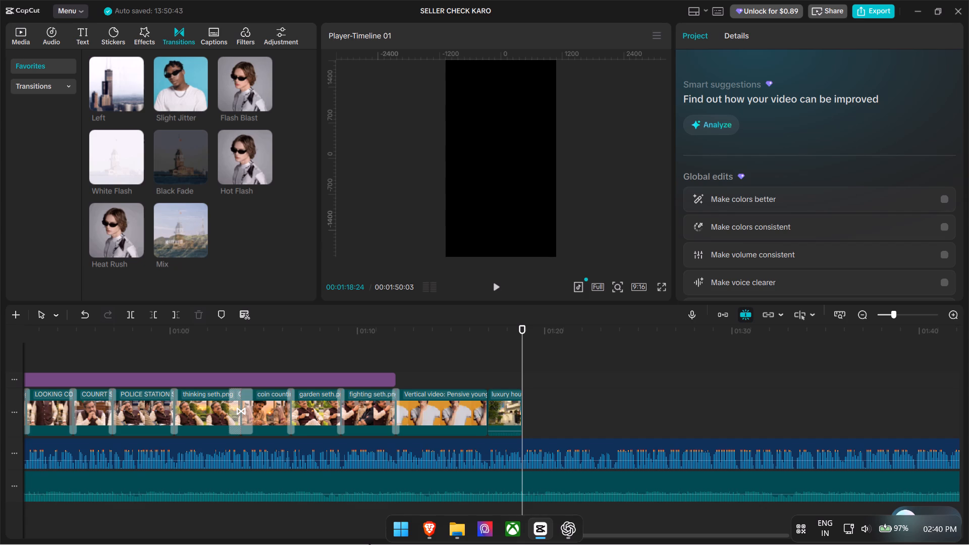
Play the timeline from the beginning of the pensive young man clip to review the final clips against the audio.
scroll(369, 543, up, 1)
click(394, 359)
key(space)
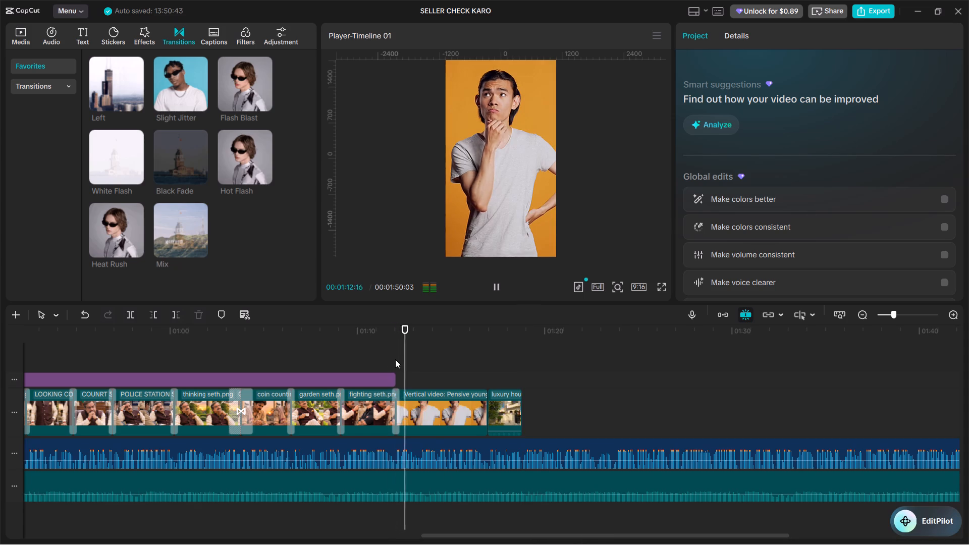
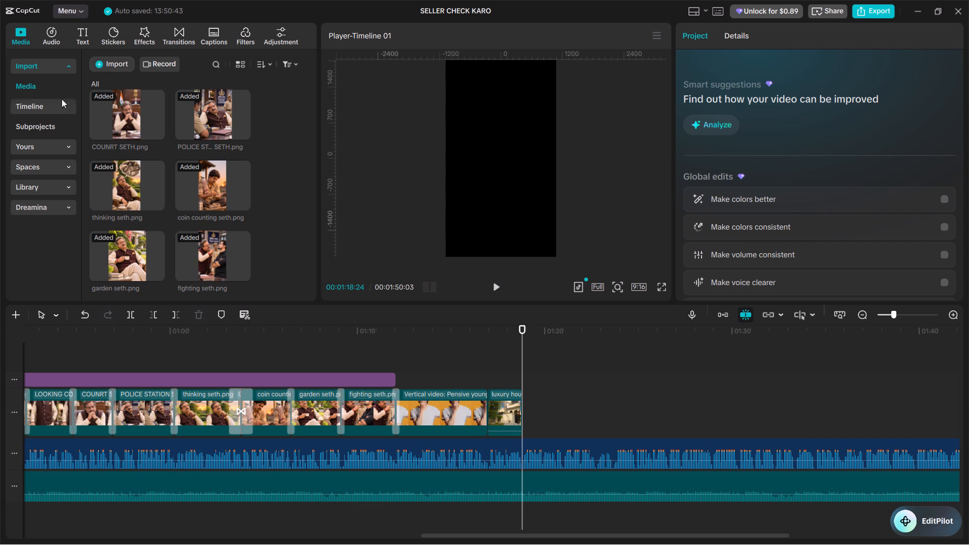
Import the video property bhi achi mil gyi.mp4 from the RAW folder into the project media.
click(110, 66)
click(122, 91)
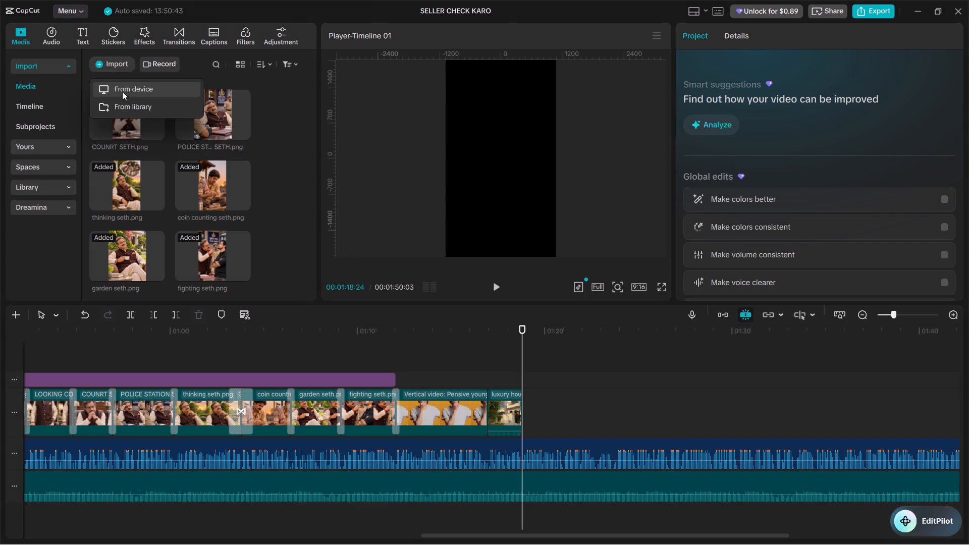
scroll(237, 188, down, 3)
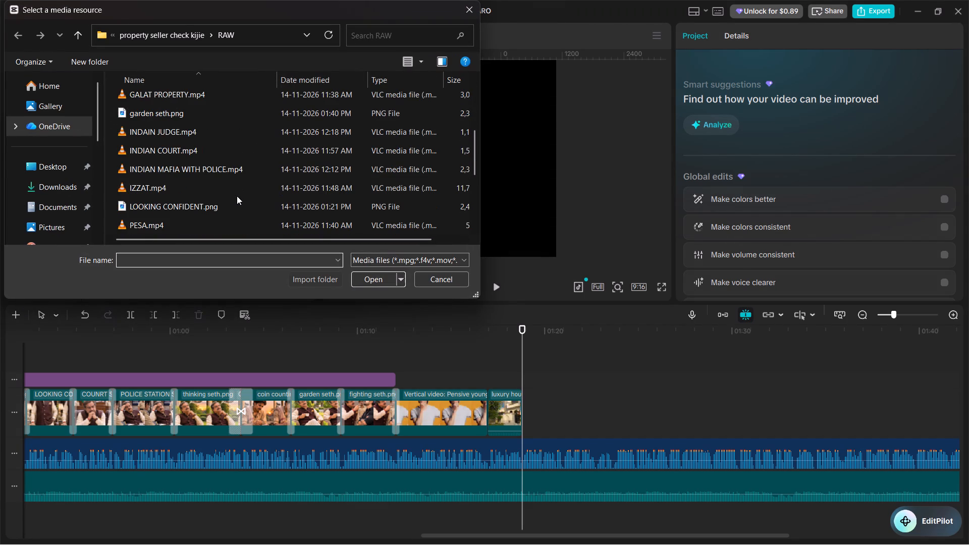
scroll(243, 149, down, 1)
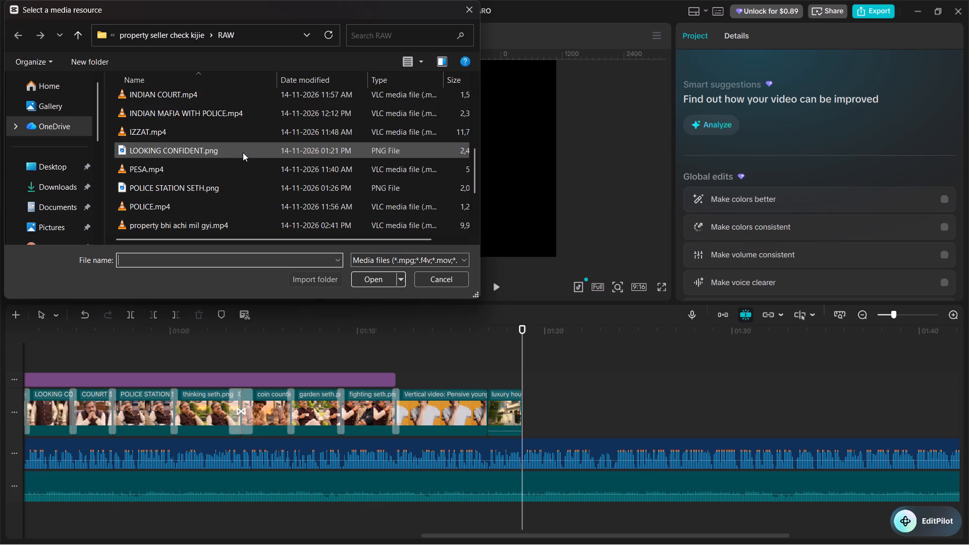
scroll(243, 152, down, 1)
double_click(244, 172)
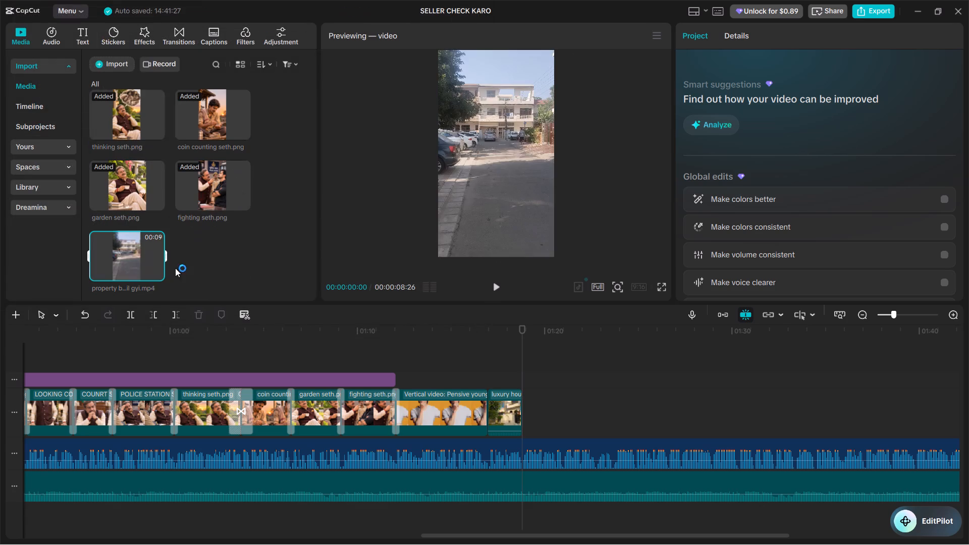
Add property bhi achi mil gyi.mp4 to the main video track directly after the luxury house clip, leaving no gap.
drag(125, 252, 532, 400)
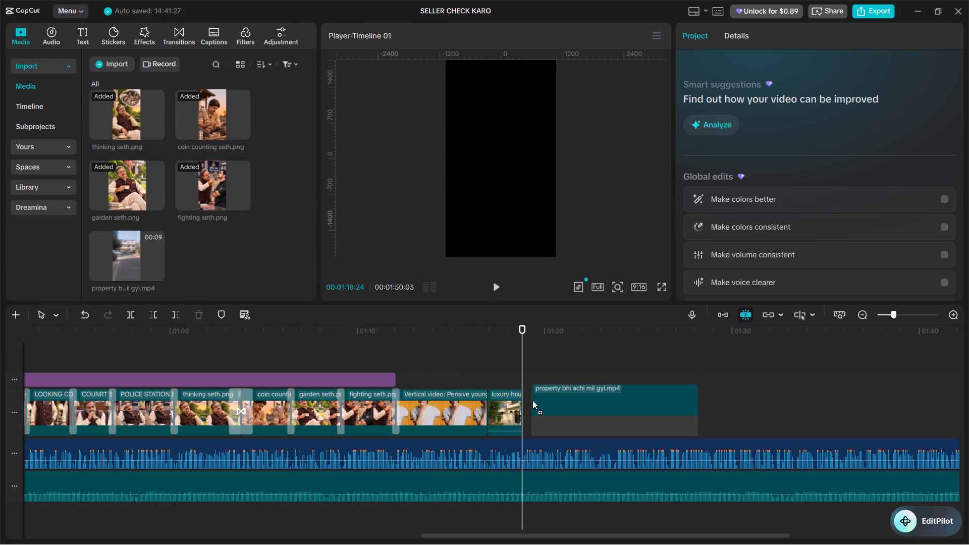
drag(532, 400, 536, 404)
right_click(524, 406)
click(547, 412)
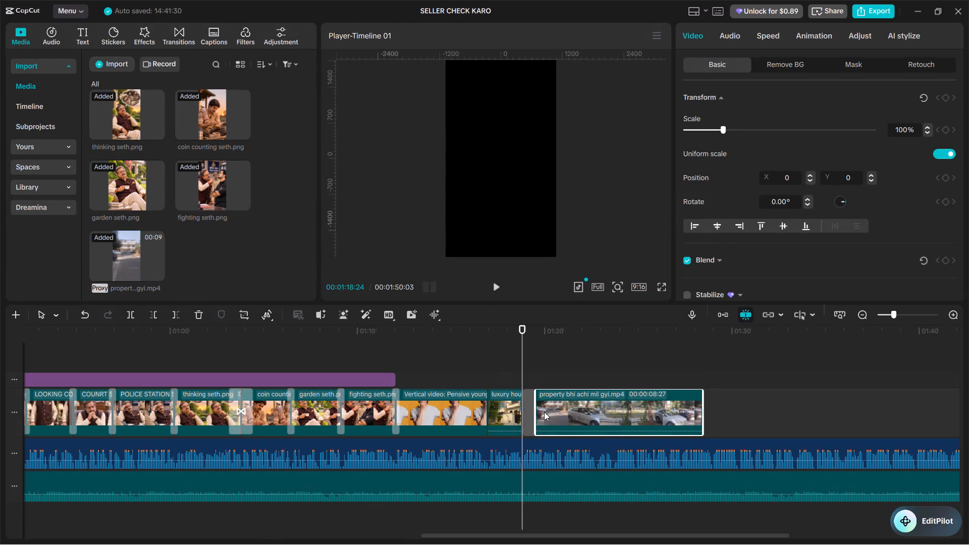
Play the newly added property clip against the voice-over to judge where the visual should end.
click(507, 367)
key(space)
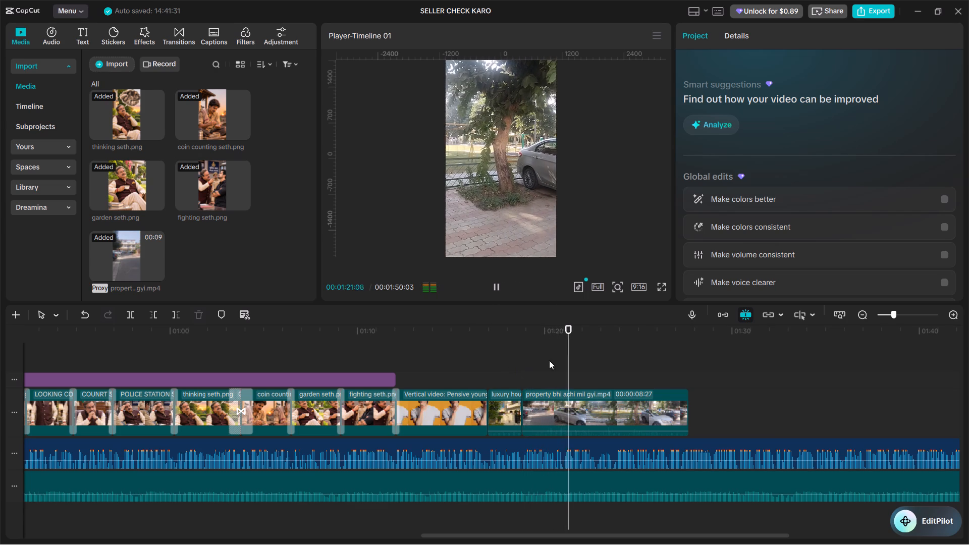
key(space)
drag(564, 362, 557, 363)
drag(558, 363, 563, 368)
key(space)
click(563, 368)
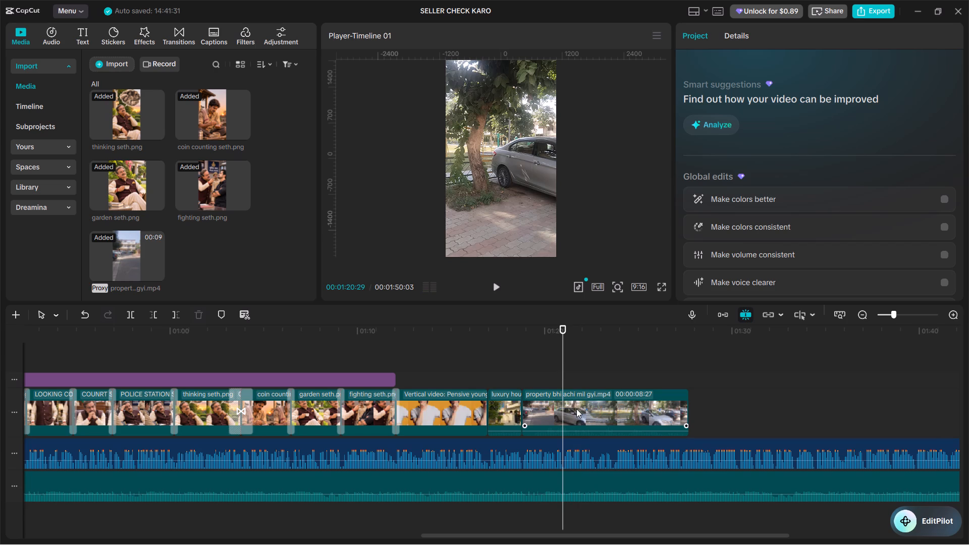
click(575, 450)
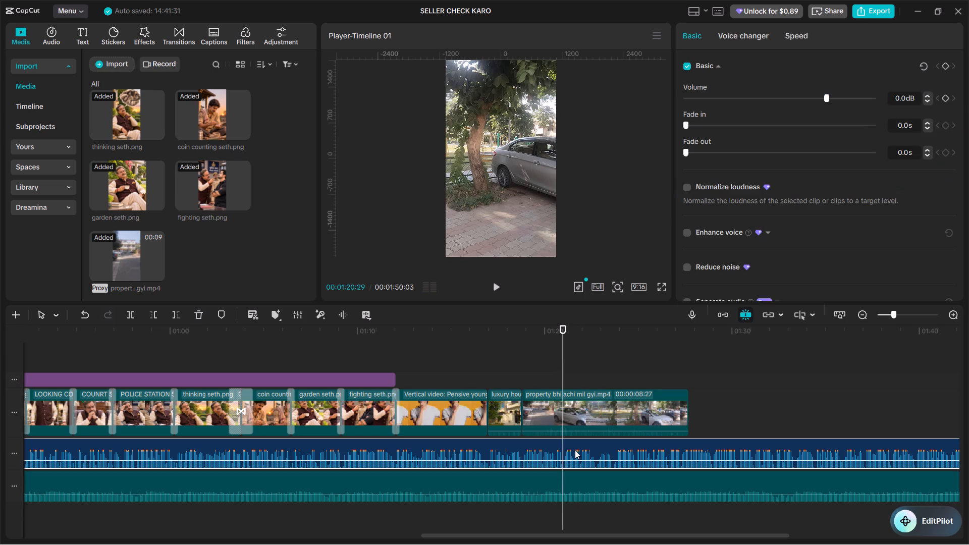
Split the property bhi achi mil gyi.mp4 clip at 00:01:22:22 and delete the part after the cut.
click(576, 397)
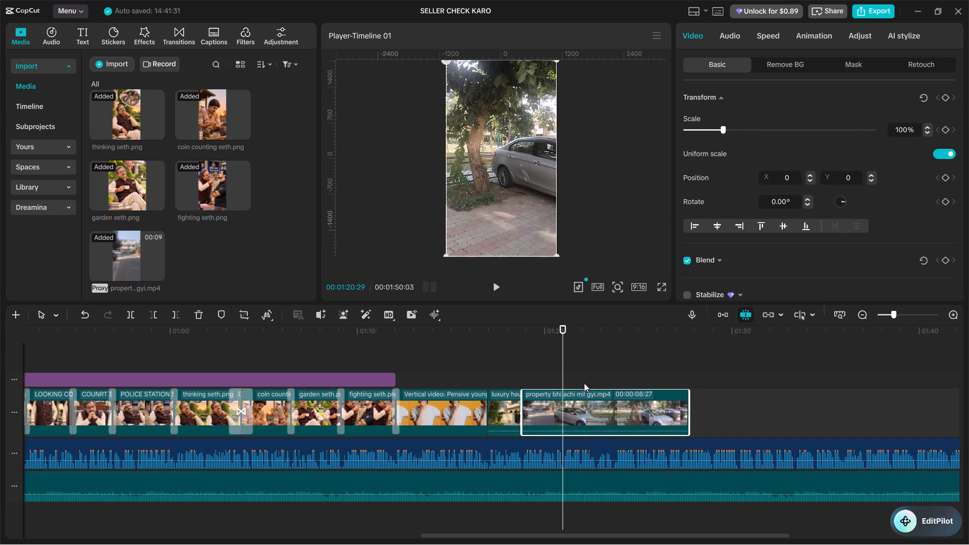
click(563, 367)
ctrl+scroll(562, 367, up, 13)
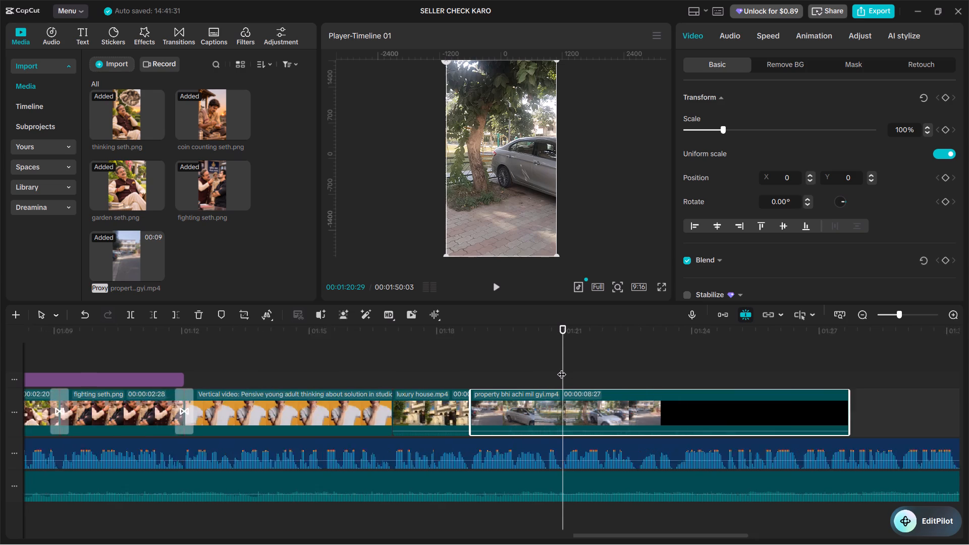
ctrl+scroll(562, 368, up, 18)
drag(564, 366, 677, 391)
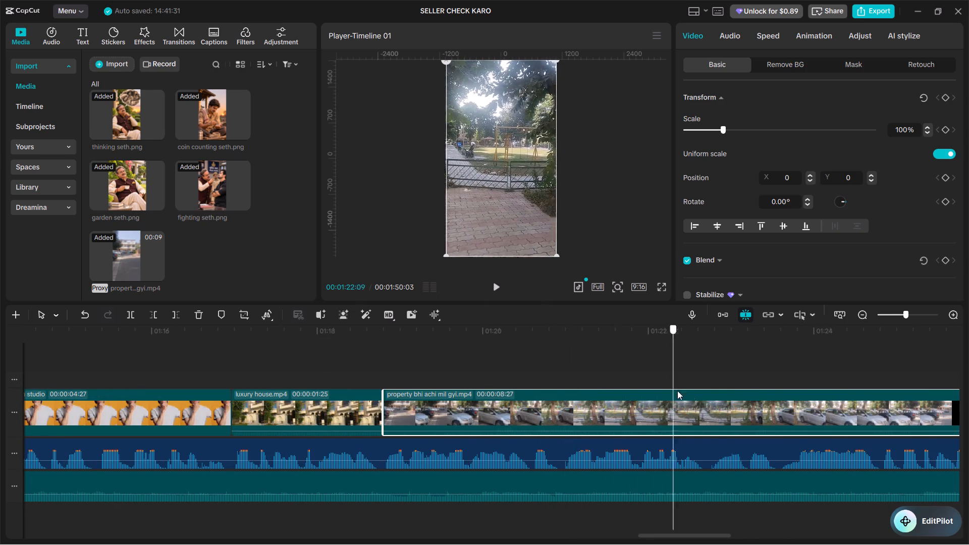
drag(677, 391, 797, 407)
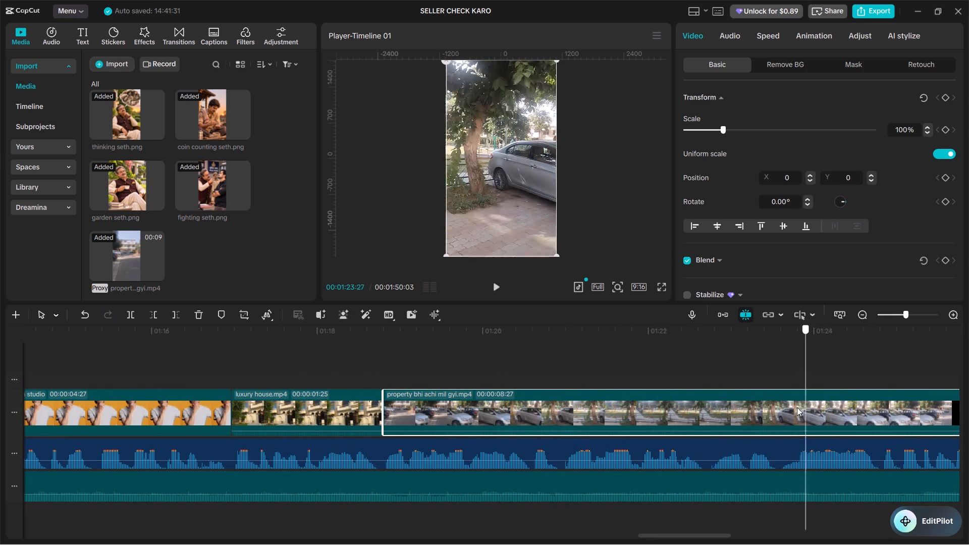
drag(797, 407, 676, 404)
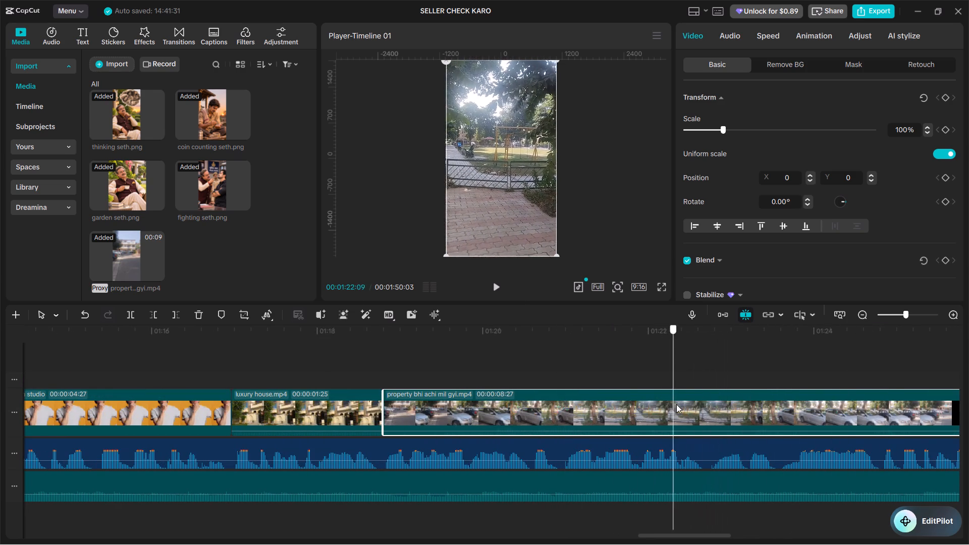
drag(676, 404, 710, 404)
click(730, 417)
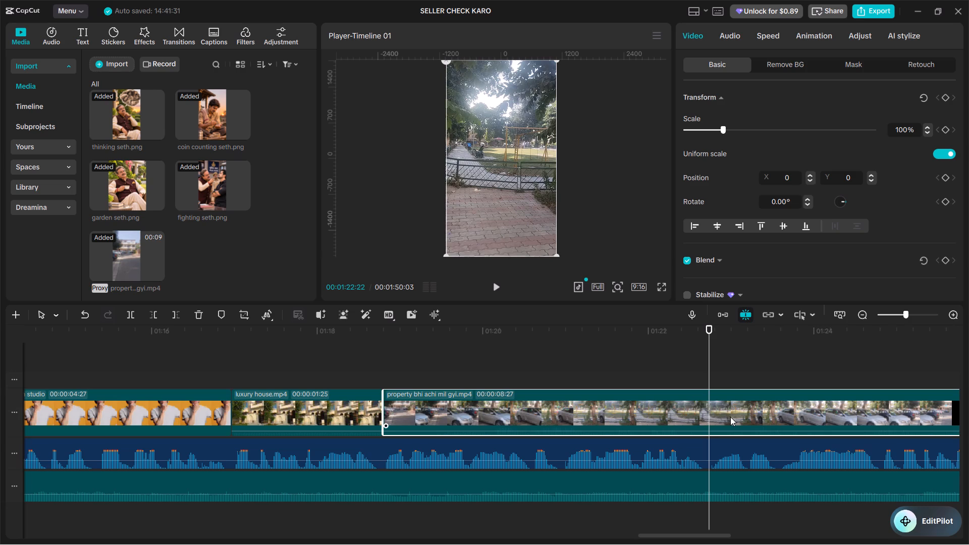
key(ctrl+b)
key(BackSpace)
Find the end of the spoken phrase and speed the property clip up to 2.19x so it ends at 00:01:20:18.
click(537, 356)
drag(537, 357, 536, 357)
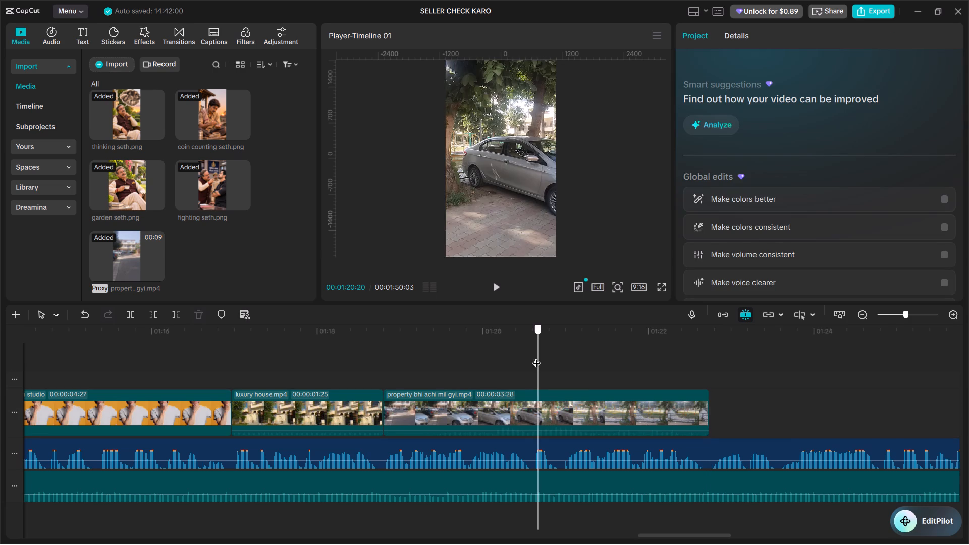
drag(536, 357, 530, 357)
key(space)
key(space)
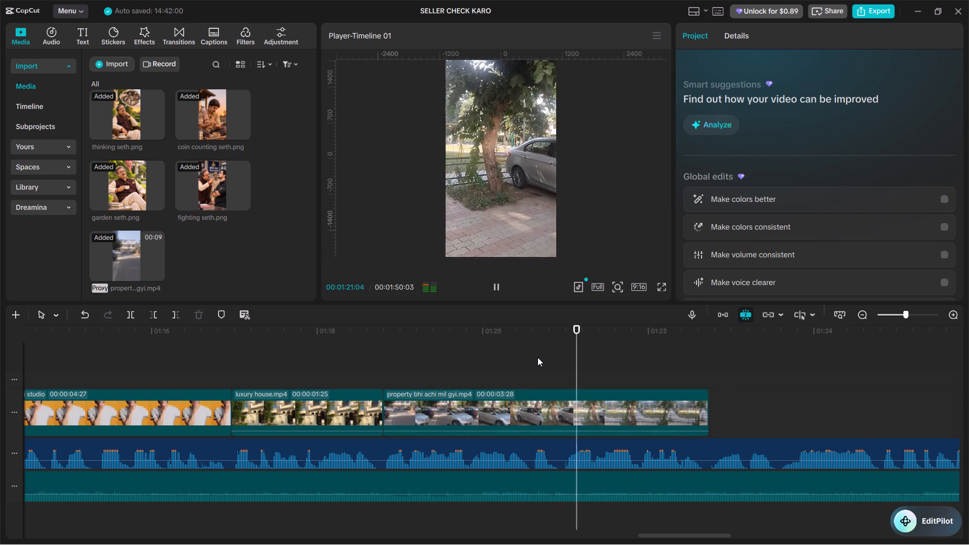
click(537, 357)
drag(537, 357, 533, 357)
click(566, 407)
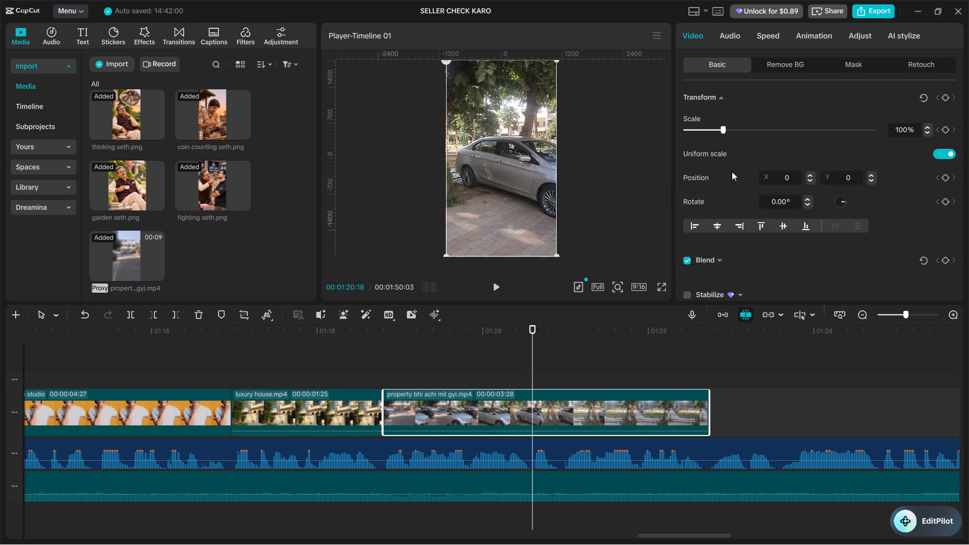
click(761, 33)
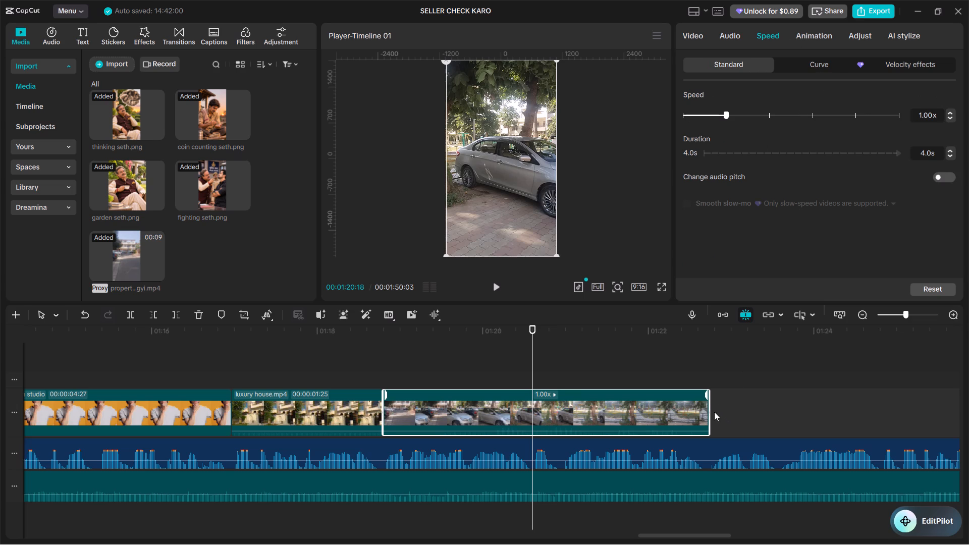
drag(708, 397, 528, 397)
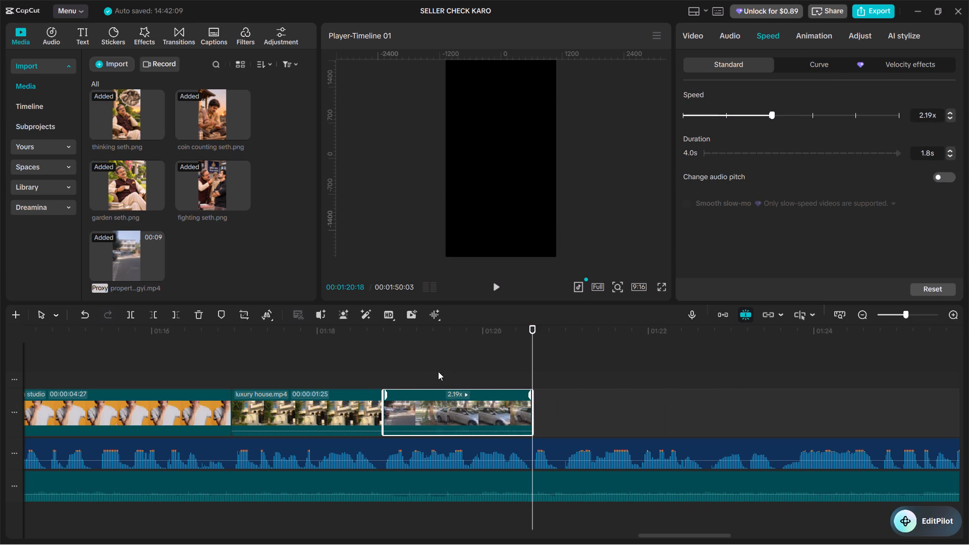
Play back the luxury house and sped-up property clips, continuing into the uncovered audio to check the timing and following narration.
click(373, 367)
key(space)
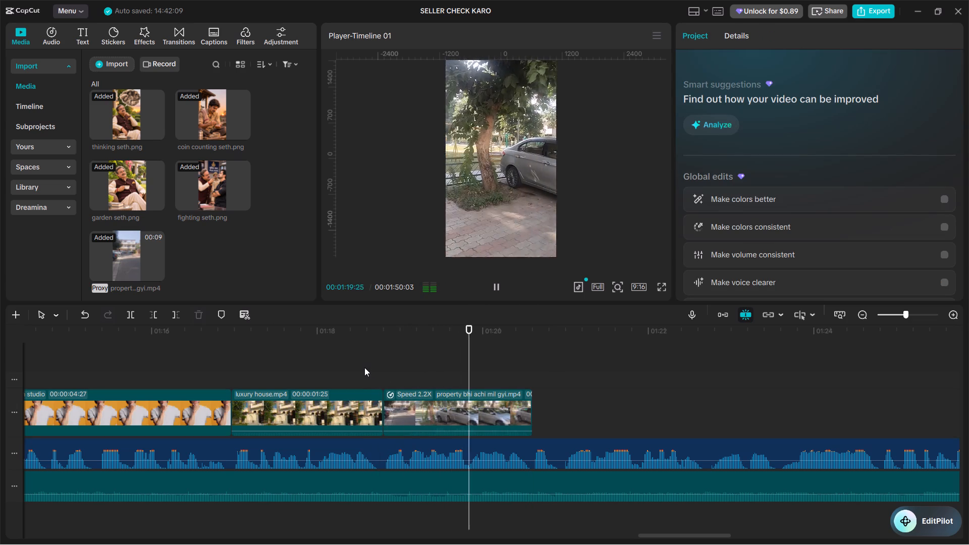
click(292, 358)
key(space)
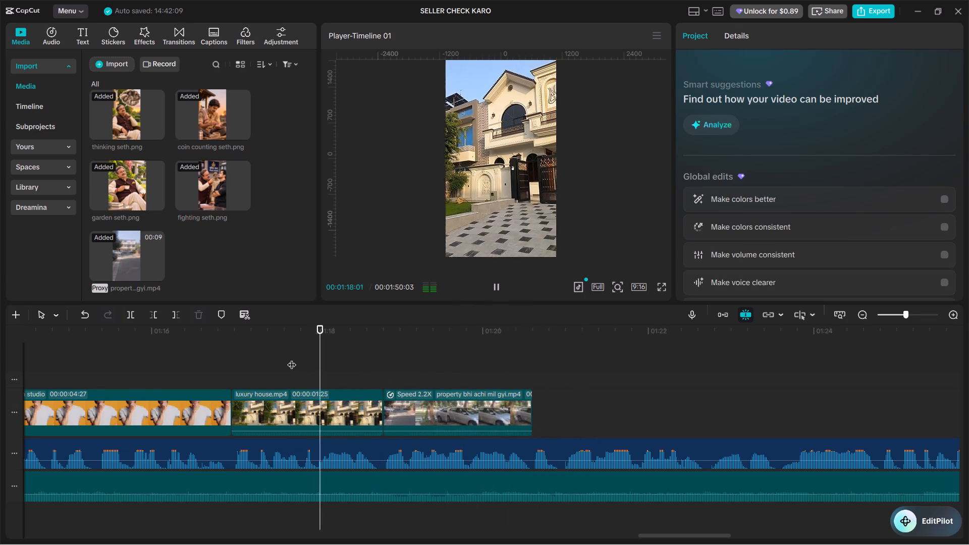
ctrl+scroll(310, 368, down, 16)
key(space)
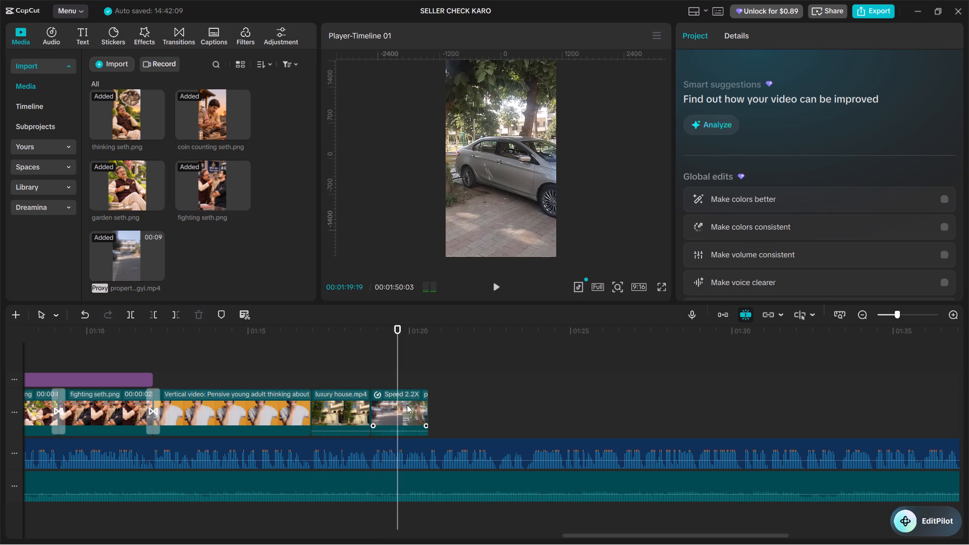
key(space)
key(space)
key(space)
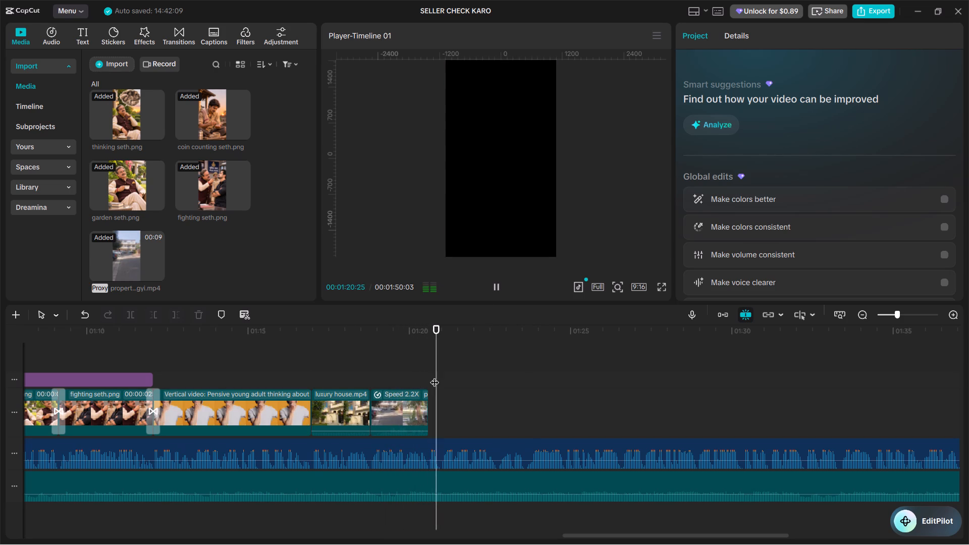
click(425, 370)
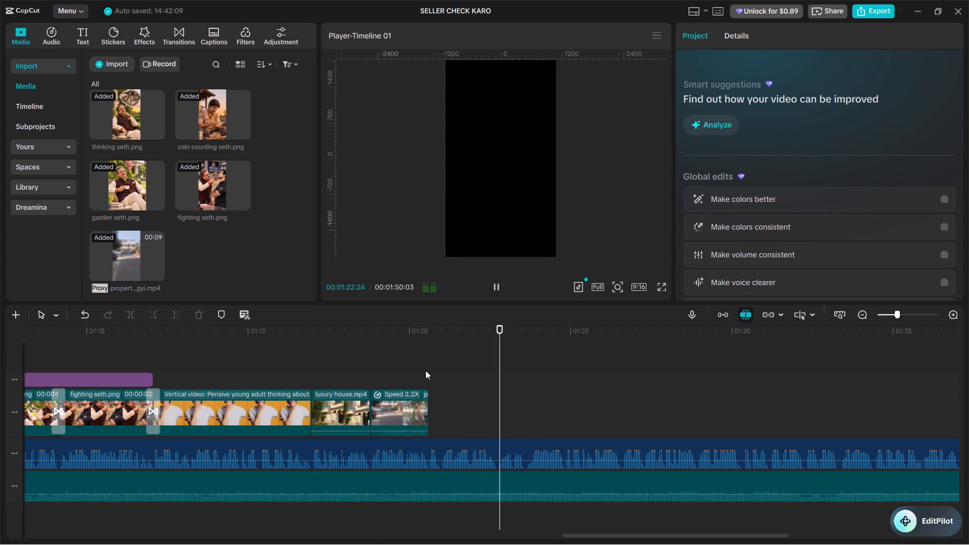
key(space)
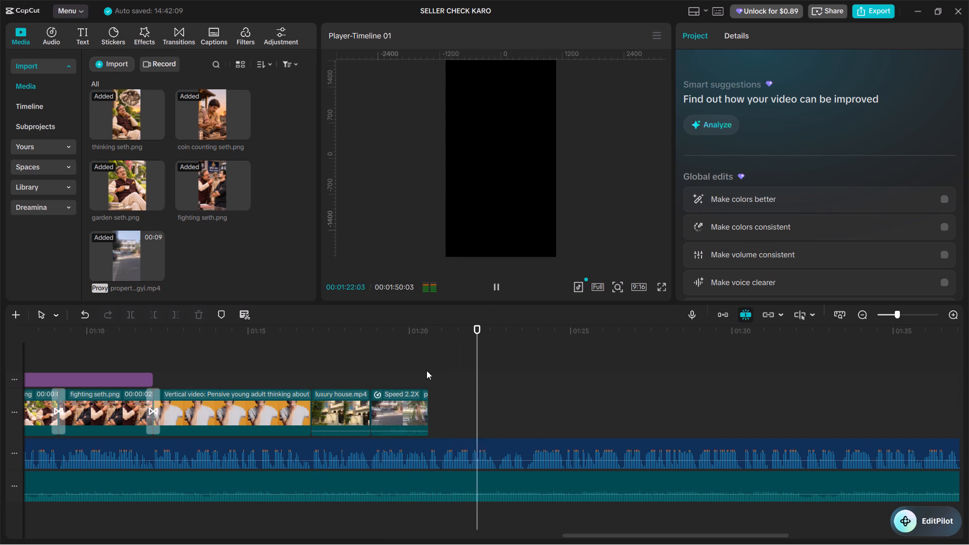
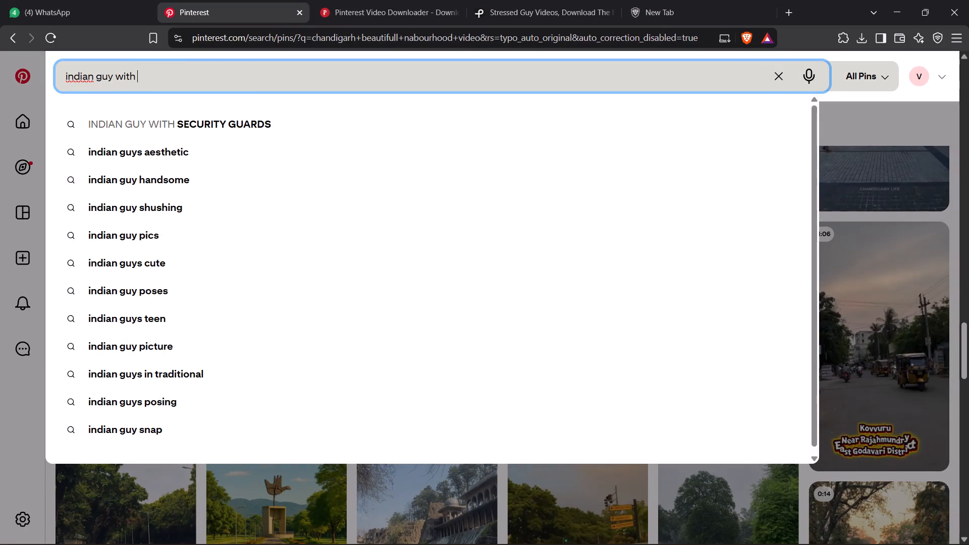
Search Pinterest for "indian guy with money video".
text(money)
key(Return)
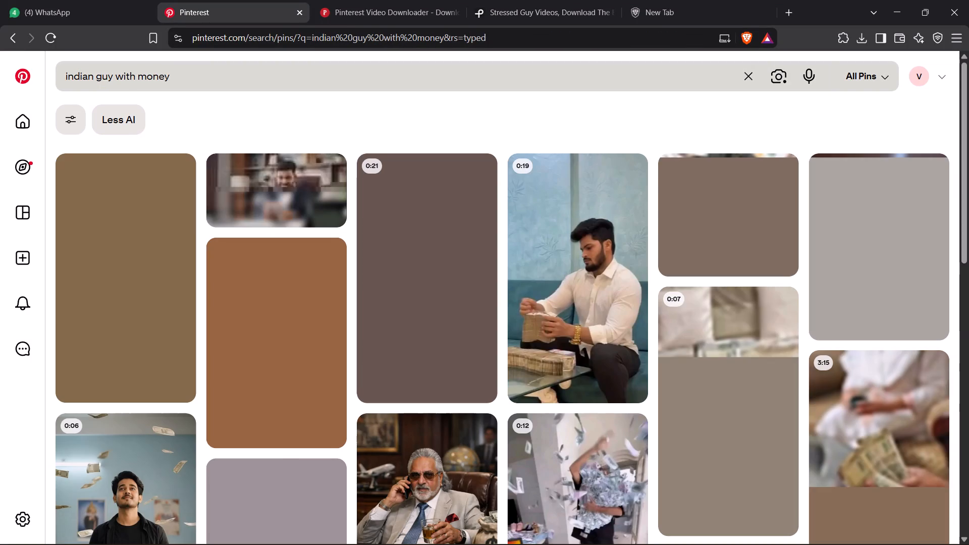
click(276, 80)
key(space)
text(video)
key(Return)
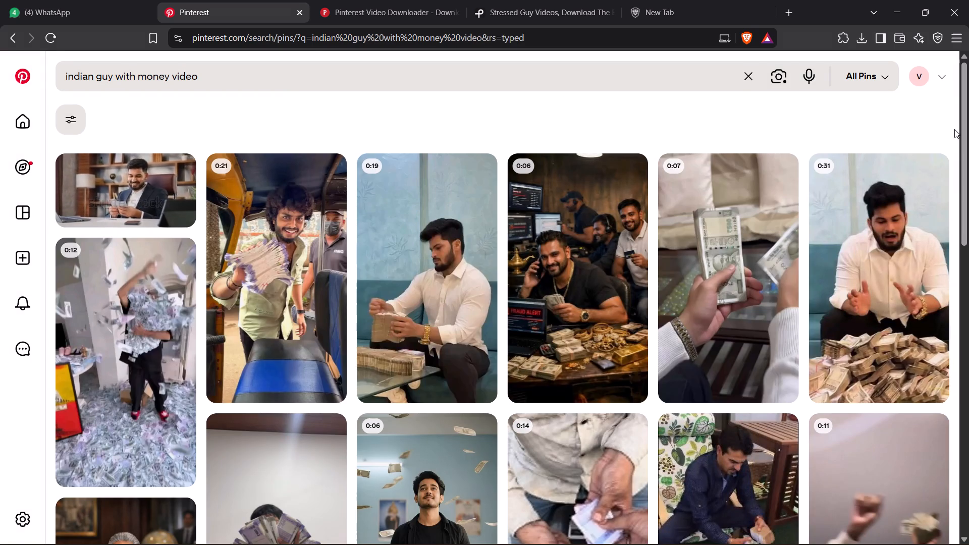
Browse the results and copy the link of the 0:07 video of hands counting rupee notes.
scroll(968, 147, down, 4)
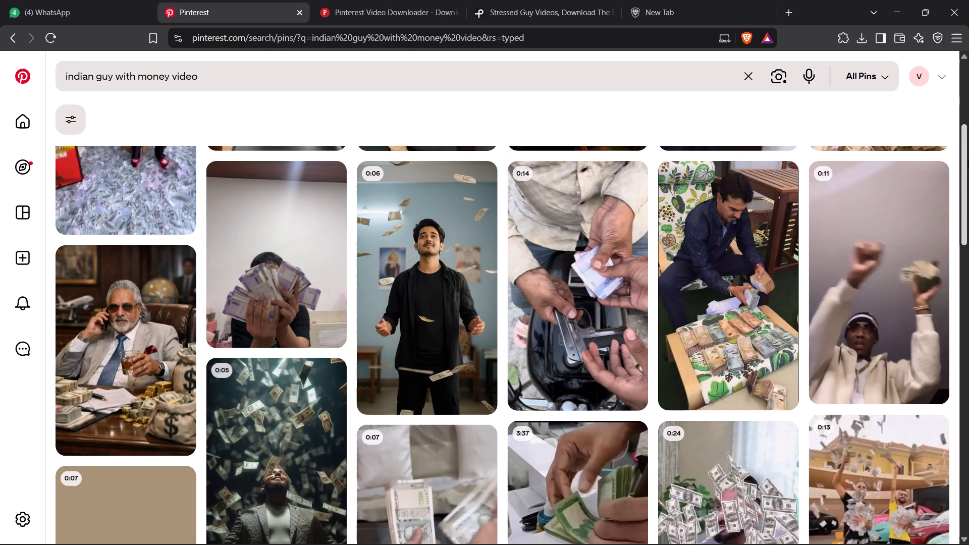
scroll(968, 160, up, 4)
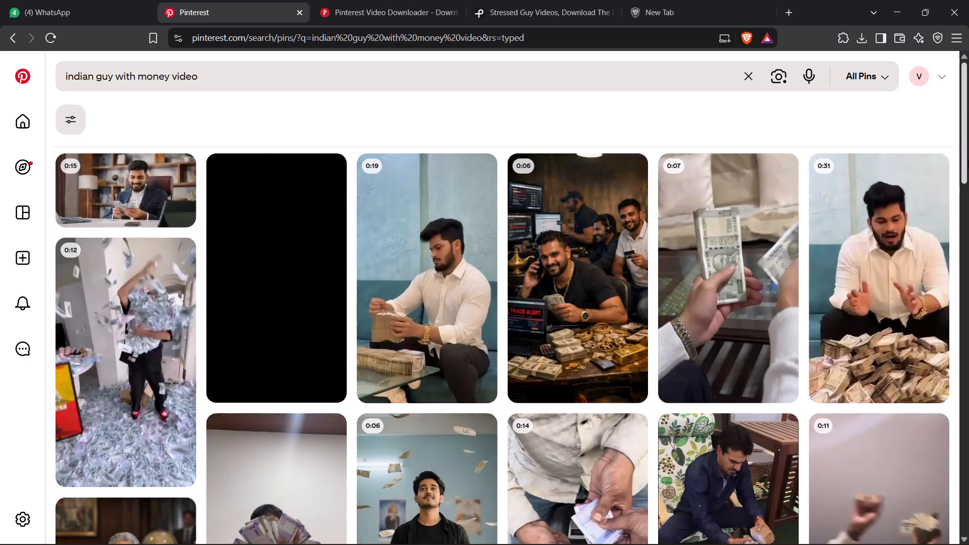
scroll(968, 160, up, 1)
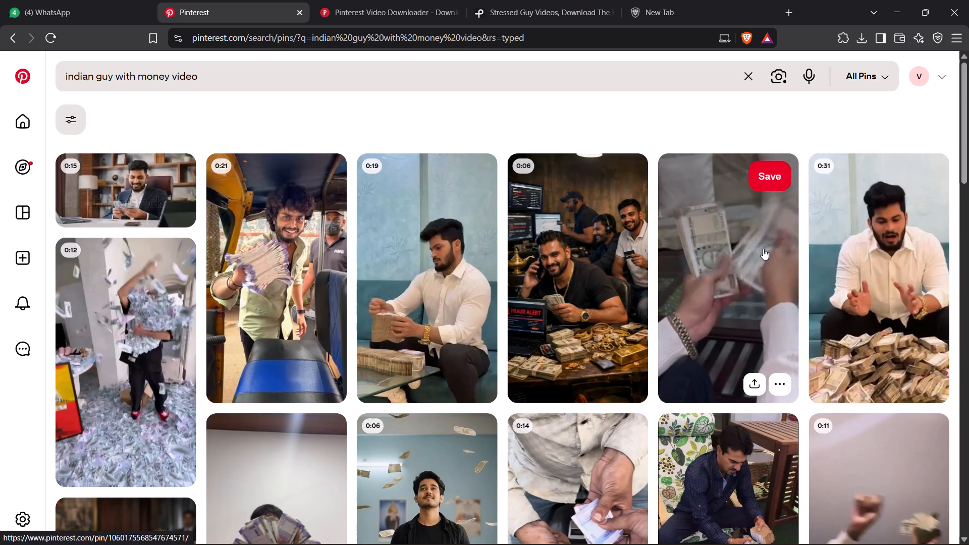
click(761, 387)
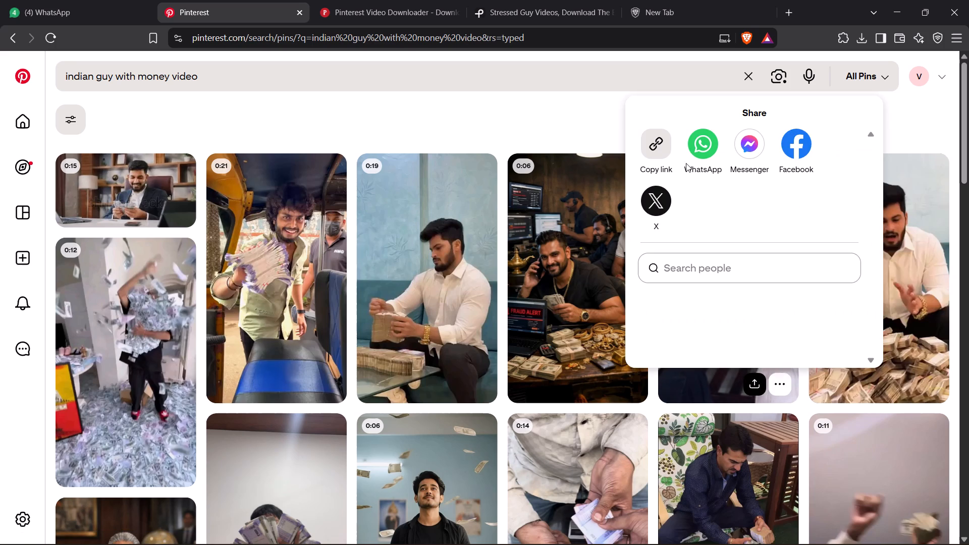
click(640, 152)
click(649, 147)
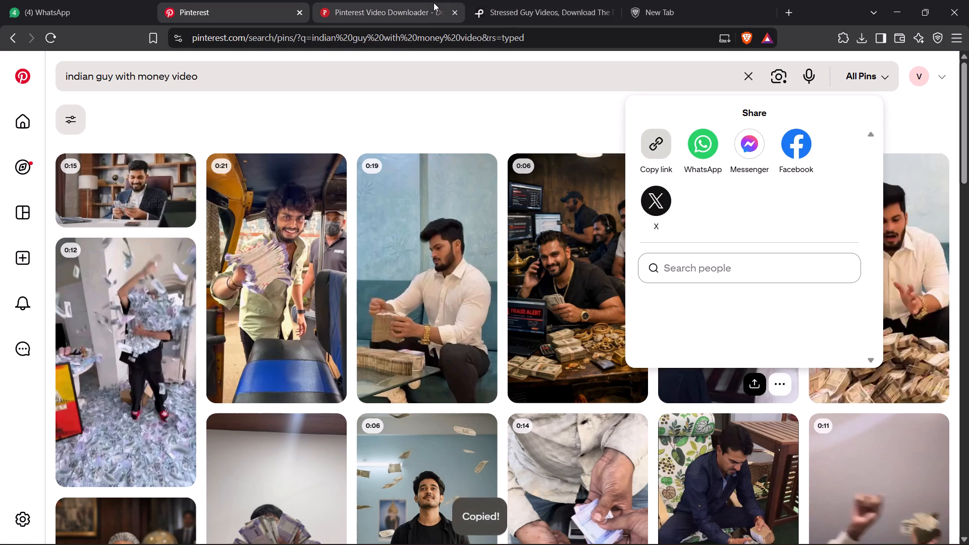
Switch to the SSSPIN Pinterest downloader and submit the copied pin link for download.
click(426, 2)
click(352, 378)
click(570, 495)
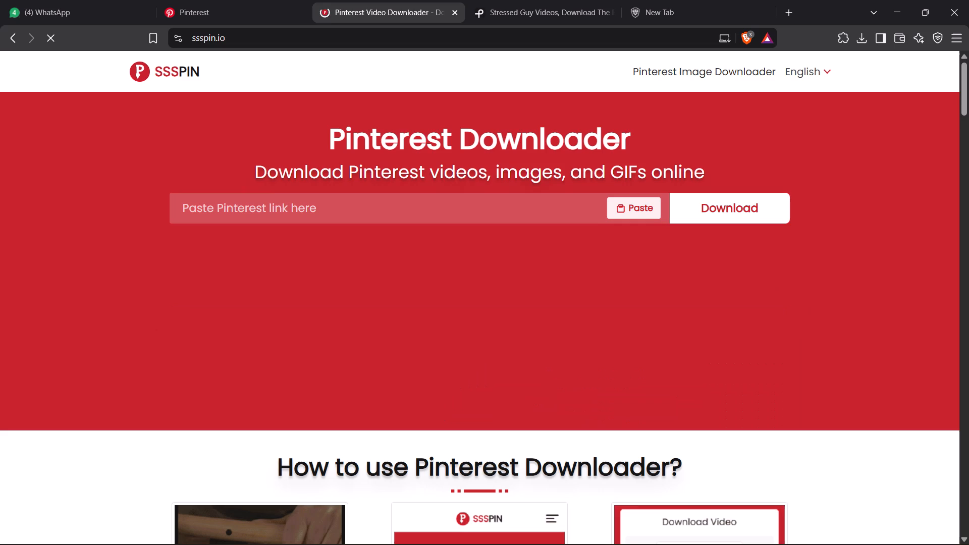
click(360, 212)
click(767, 206)
click(460, 221)
key(ctrl+v)
key(ctrl+c)
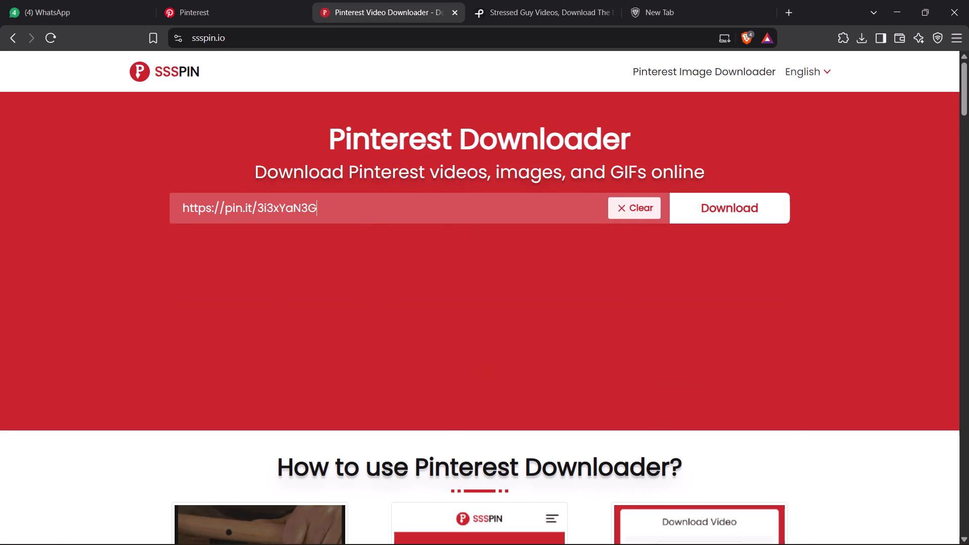
drag(750, 191, 742, 199)
click(721, 219)
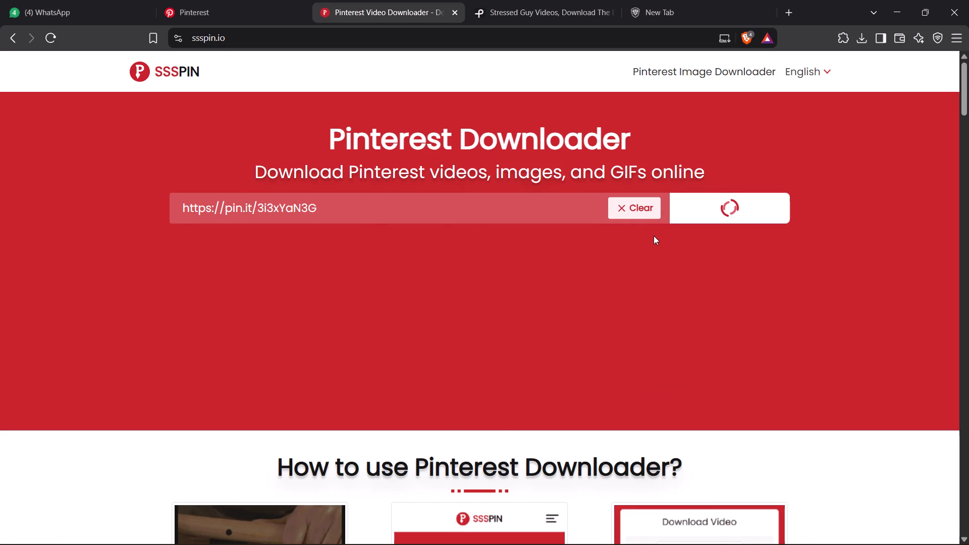
Download the HD version of the cash-counting video and save it as money in the RAW folder.
click(608, 425)
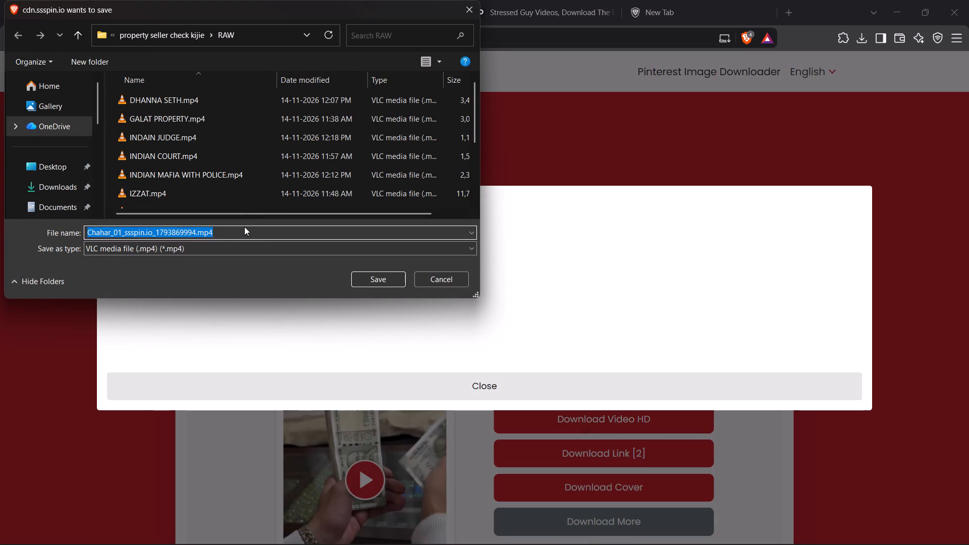
text(money)
key(space)
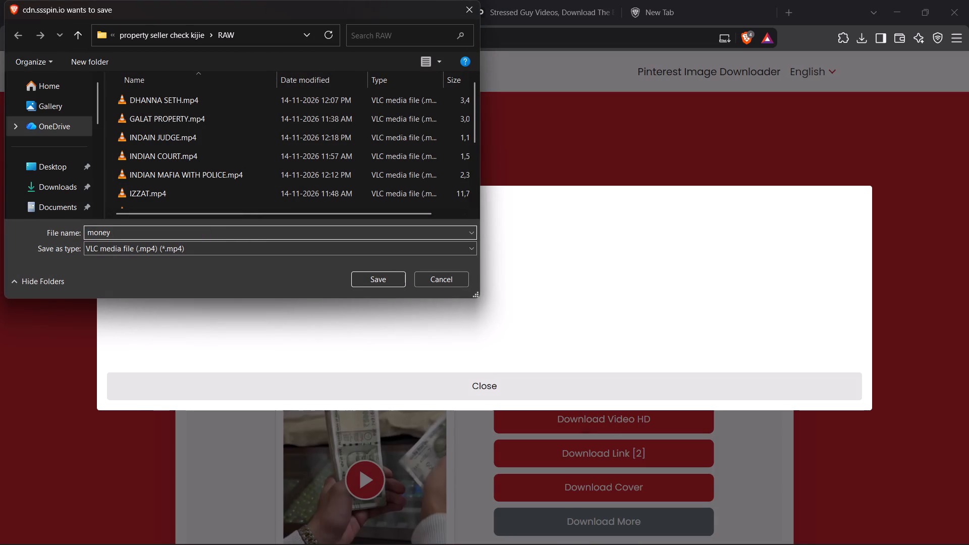
key(Return)
Switch to CapCut, find money.mp4 in the RAW folder and import it into the project media.
key(alt+Tab)
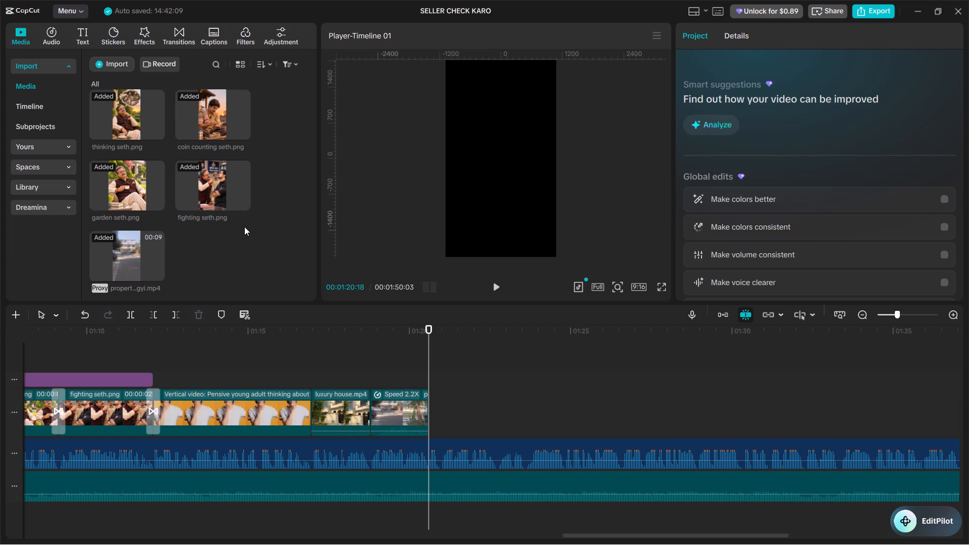
click(107, 59)
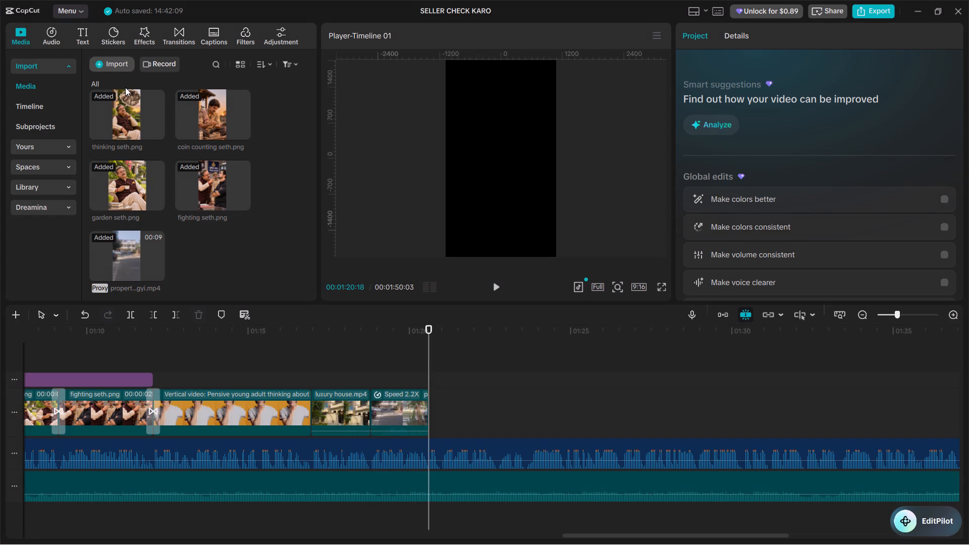
click(123, 90)
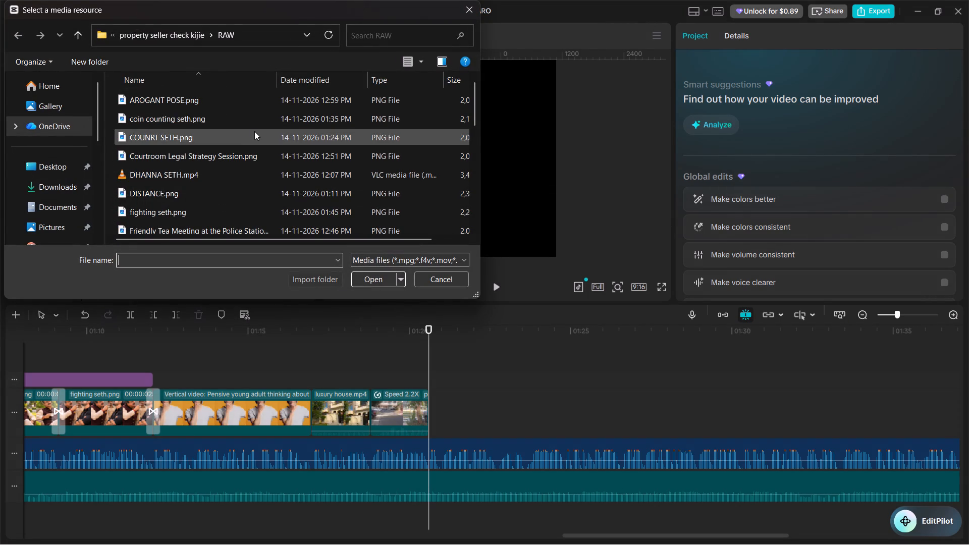
click(369, 43)
click(370, 38)
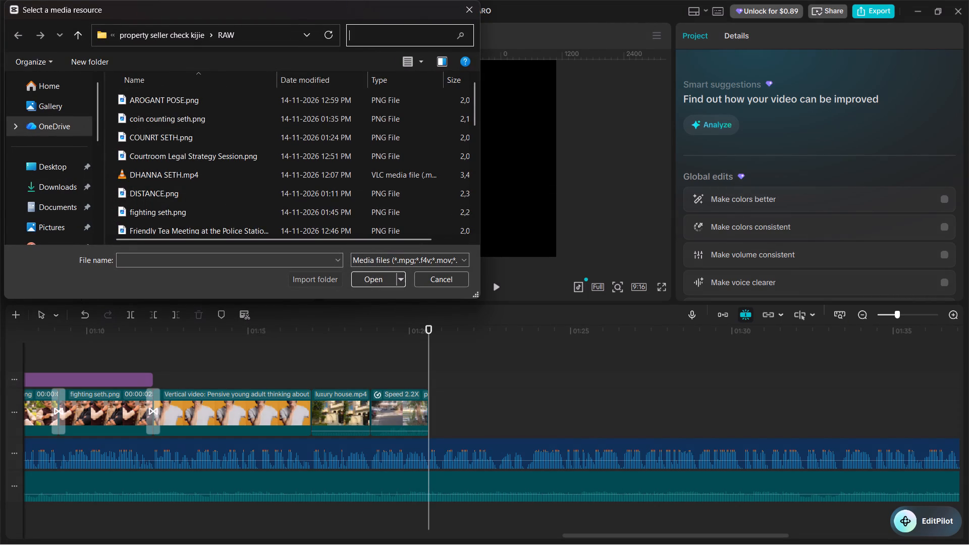
text(money)
key(Return)
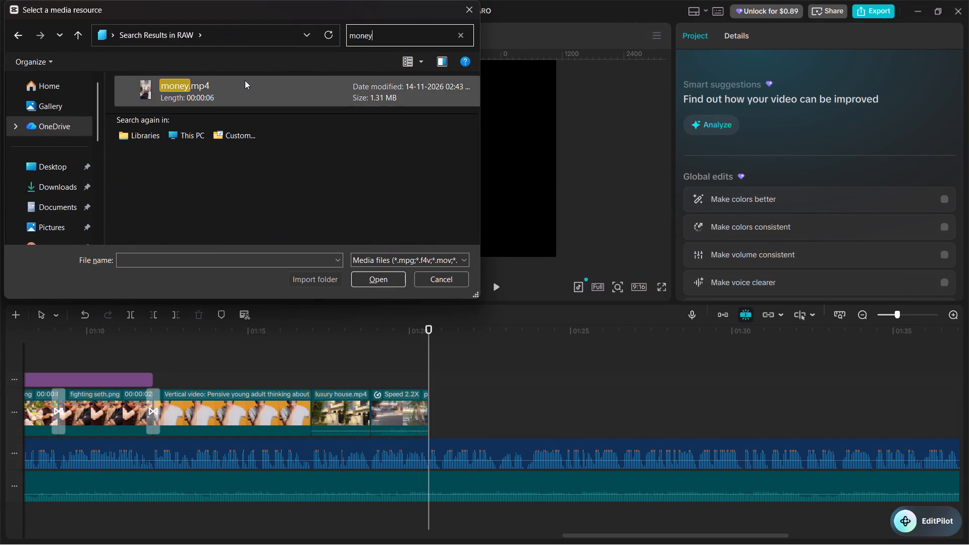
drag(233, 90, 339, 131)
drag(256, 78, 305, 93)
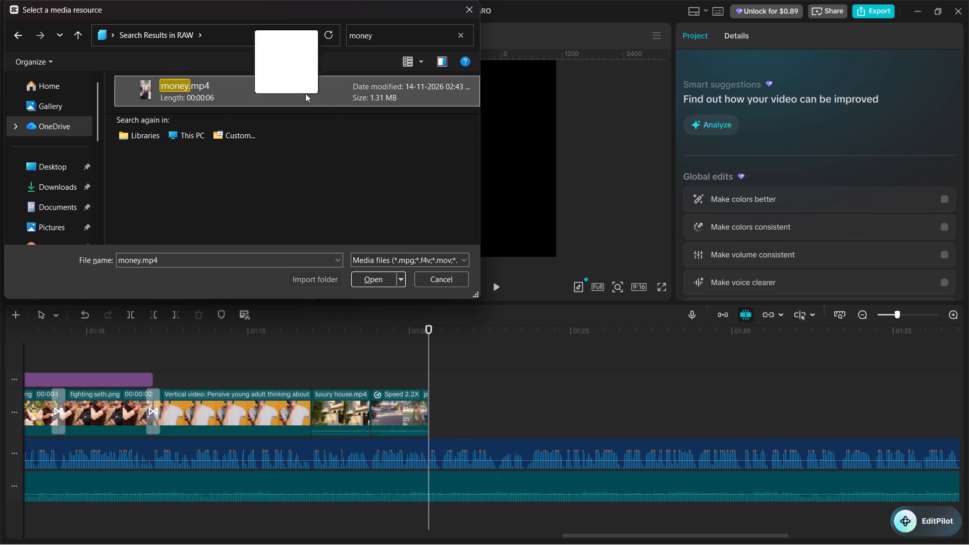
drag(305, 93, 474, 430)
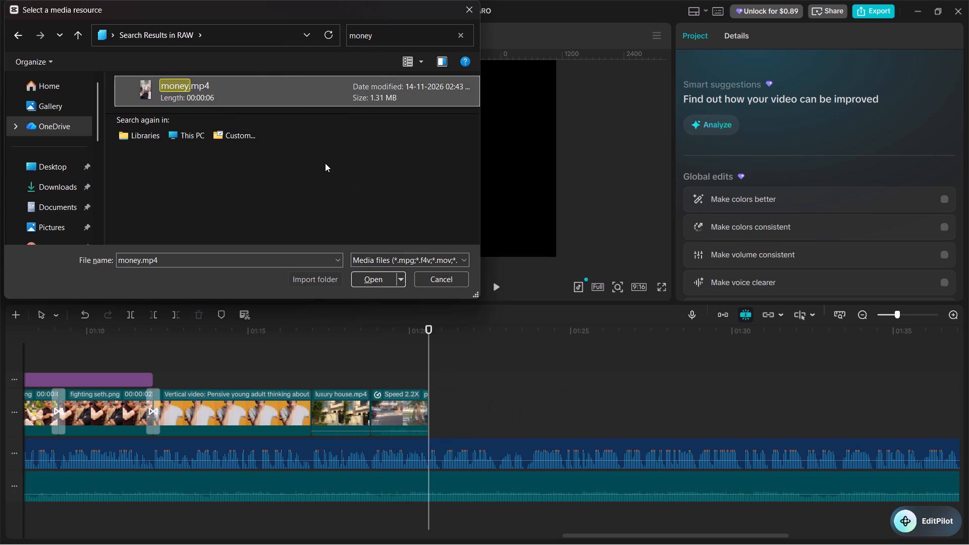
double_click(368, 282)
Place money.mp4 on the main video track directly after the sped-up property clip, starting at 00:01:20:18.
drag(226, 254, 231, 258)
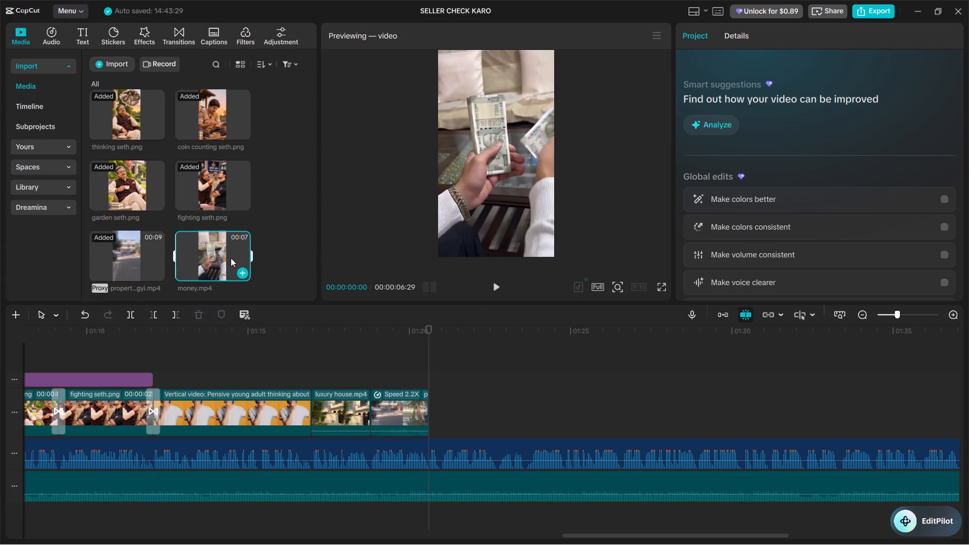
drag(231, 258, 468, 411)
right_click(449, 405)
click(483, 409)
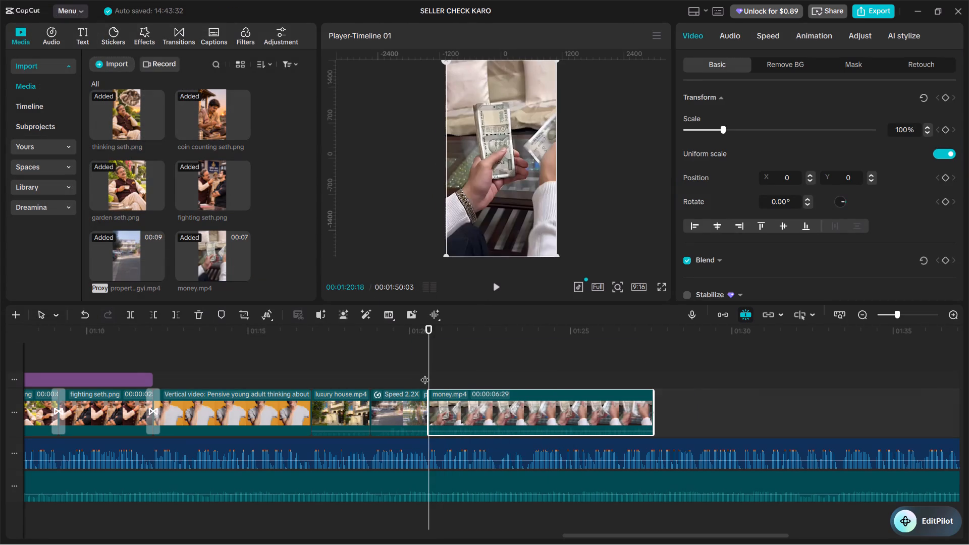
Play the transition from the sped-up property clip into money.mp4 to check the visuals against the voice-over.
click(415, 360)
key(space)
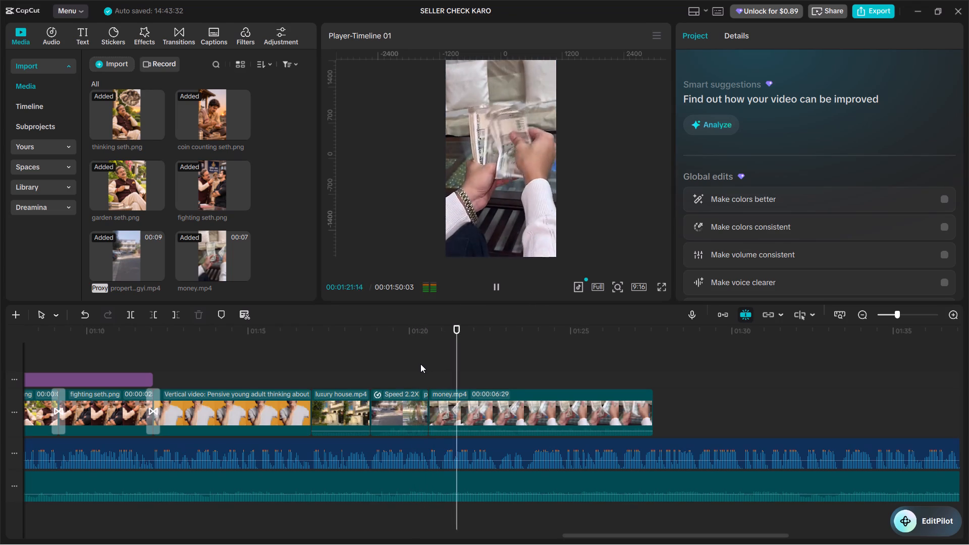
click(406, 363)
drag(406, 363, 410, 371)
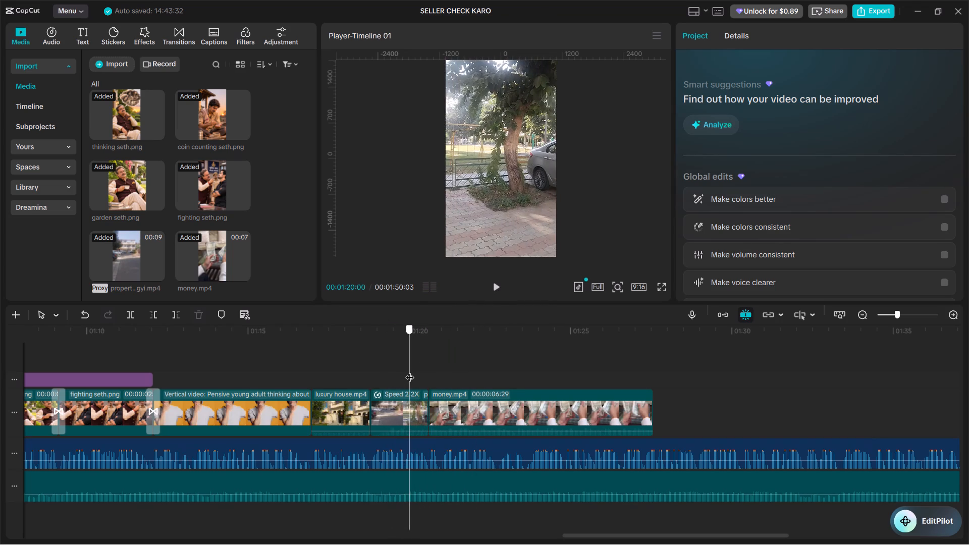
drag(410, 371, 425, 370)
key(space)
key(space)
click(394, 365)
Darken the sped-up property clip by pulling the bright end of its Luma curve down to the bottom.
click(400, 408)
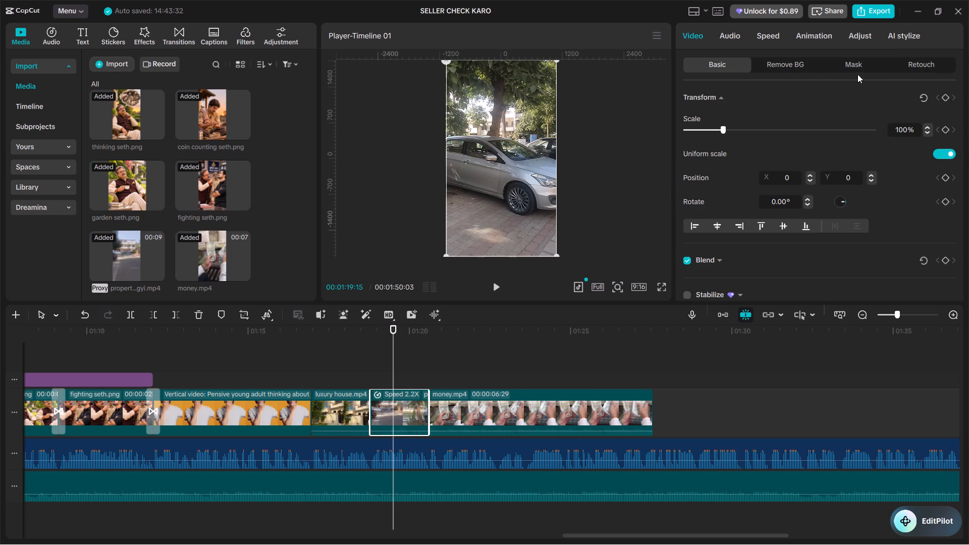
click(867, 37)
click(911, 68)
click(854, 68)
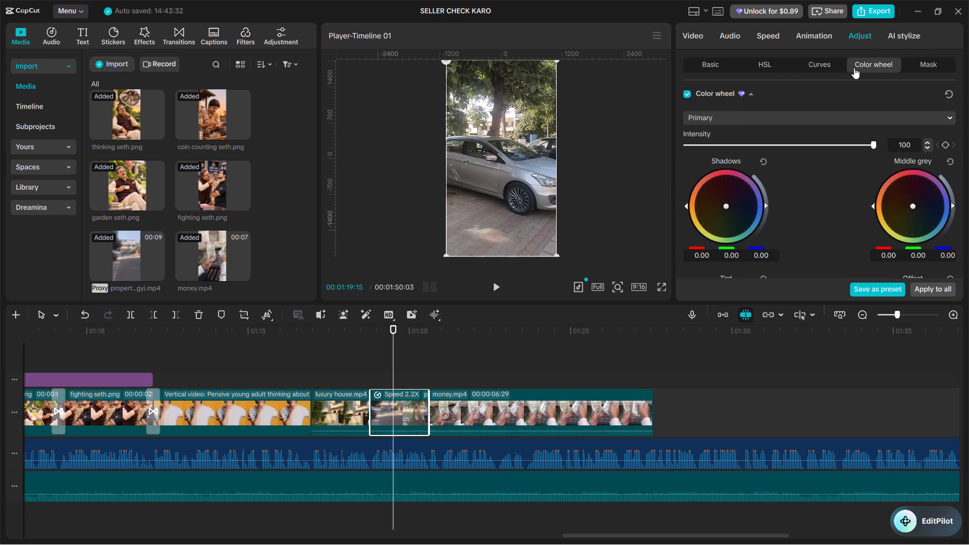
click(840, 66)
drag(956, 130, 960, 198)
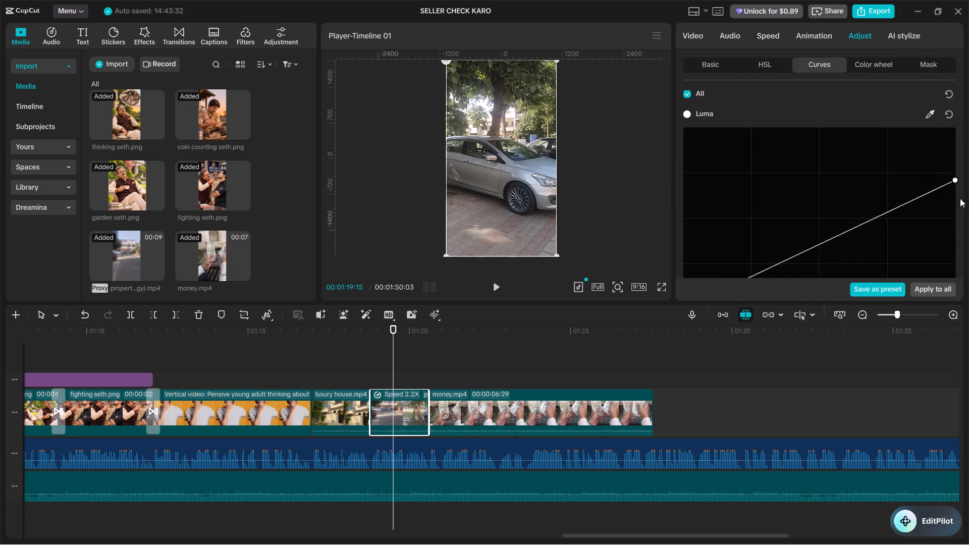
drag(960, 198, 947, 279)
Play the property clip from its start to judge the darkened look.
key(space)
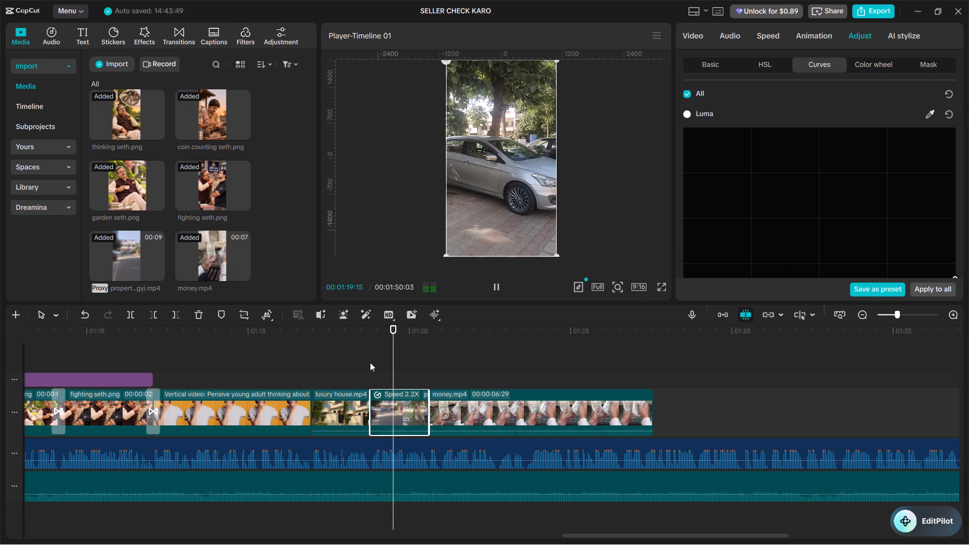
drag(369, 362, 379, 368)
click(382, 361)
double_click(381, 363)
key(space)
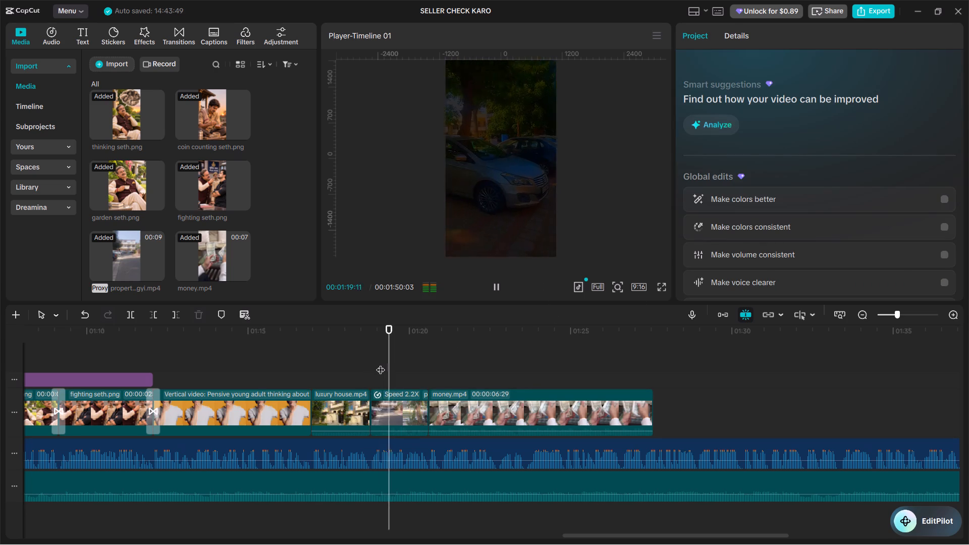
key(space)
click(381, 363)
Raise the bright end of the property clip's Luma curve to slightly below the top for only mild darkening.
click(388, 395)
scroll(966, 159, down, 2)
scroll(964, 181, up, 3)
scroll(966, 233, down, 4)
drag(956, 231, 953, 152)
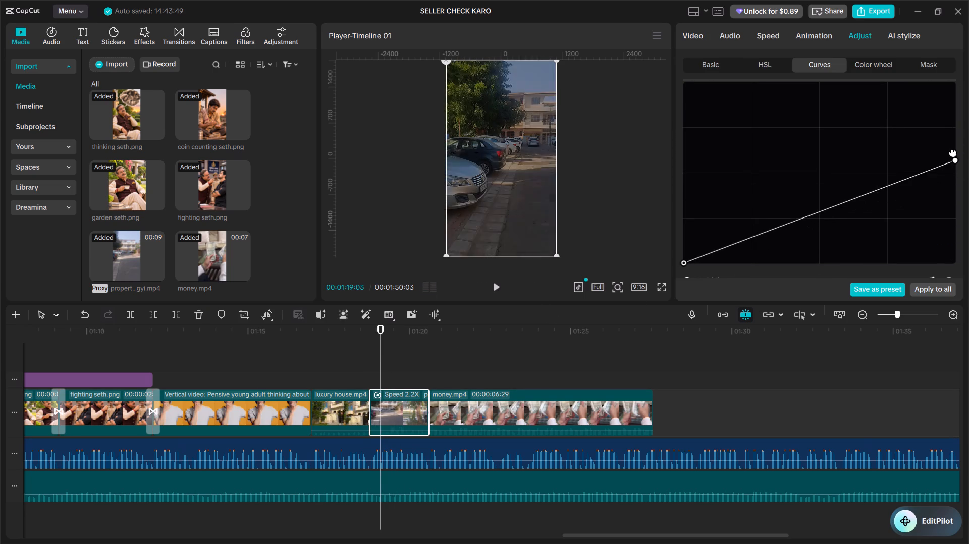
drag(953, 152, 951, 113)
scroll(954, 138, up, 4)
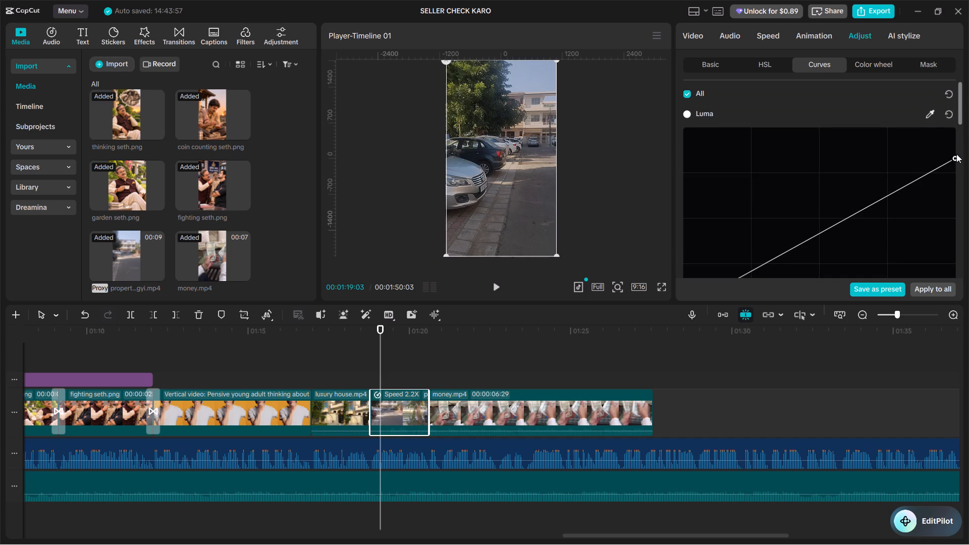
drag(956, 155, 955, 150)
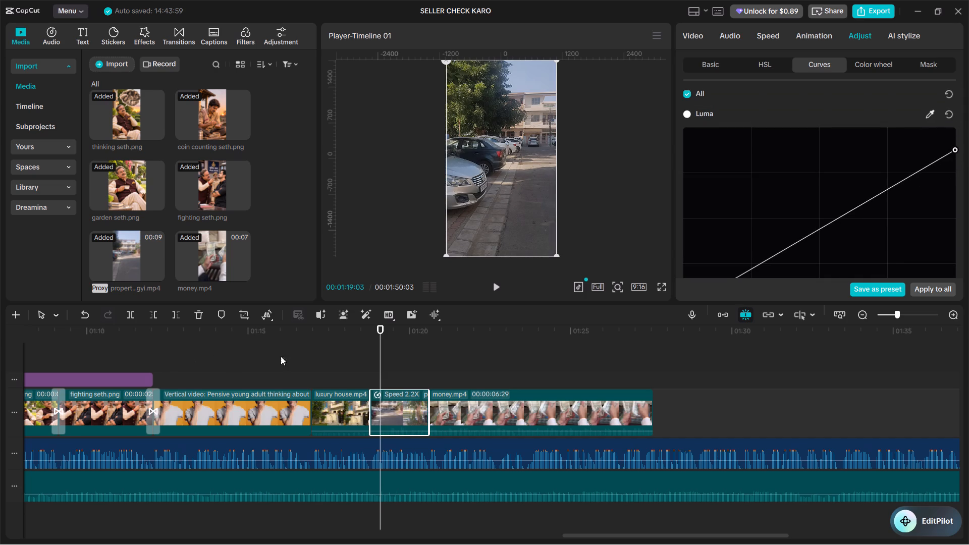
Play back from the luxury house clip through the property clip into money.mp4 to check brightness and timing.
click(375, 367)
key(space)
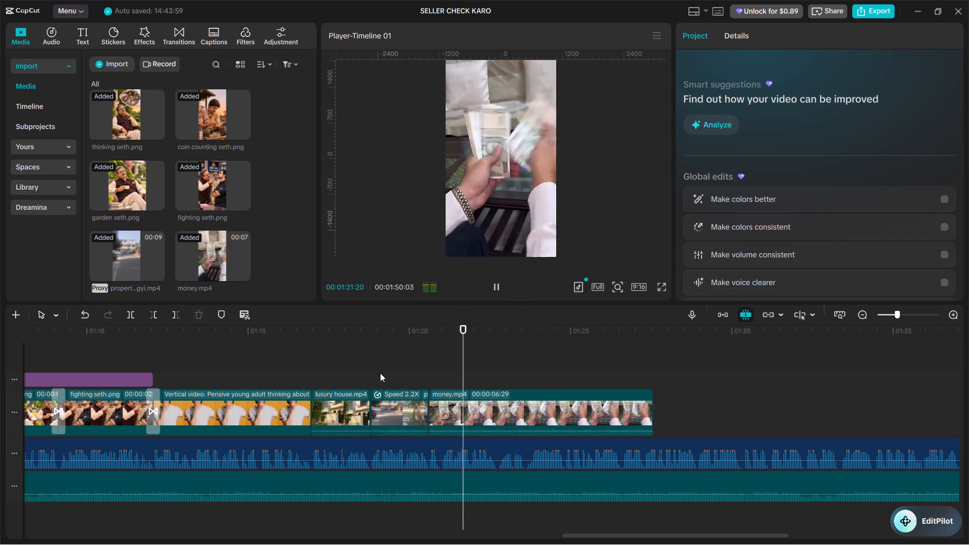
click(380, 373)
click(349, 371)
key(space)
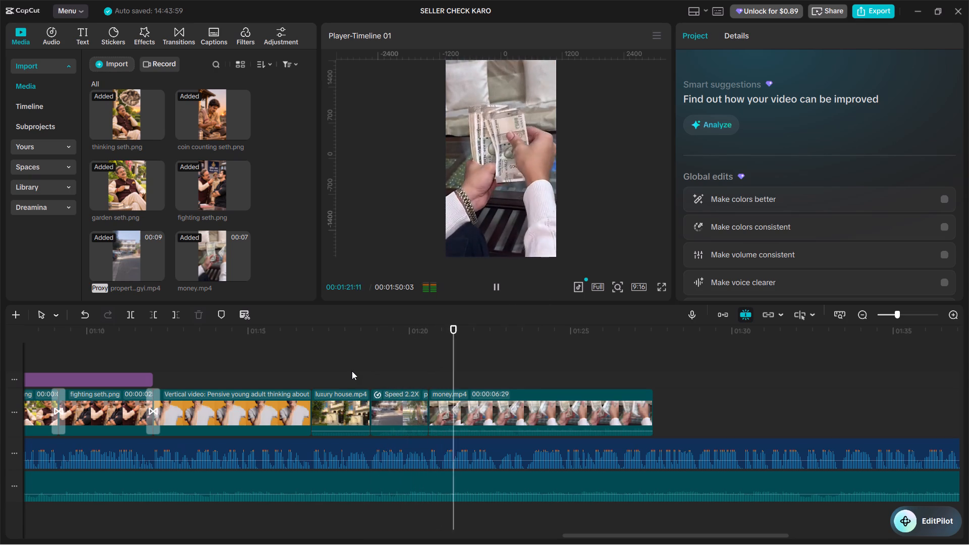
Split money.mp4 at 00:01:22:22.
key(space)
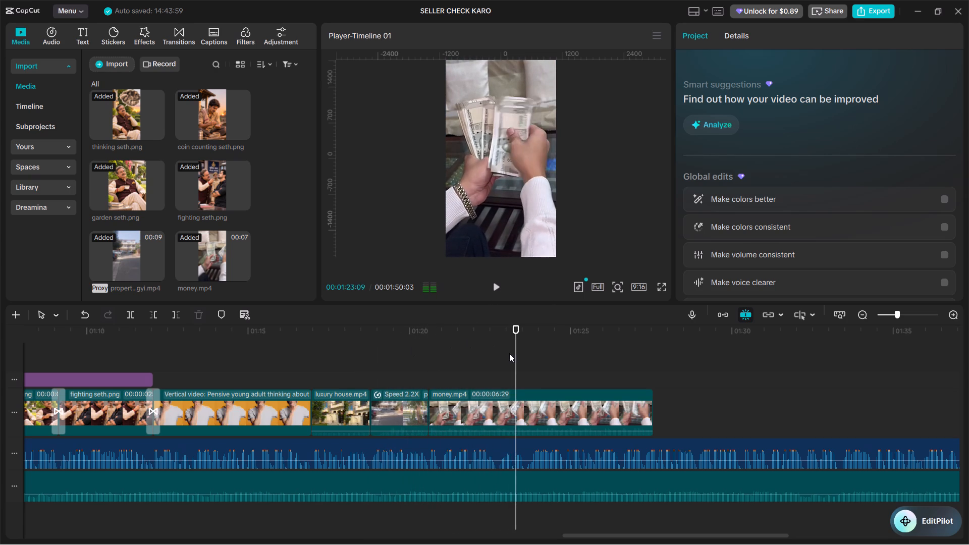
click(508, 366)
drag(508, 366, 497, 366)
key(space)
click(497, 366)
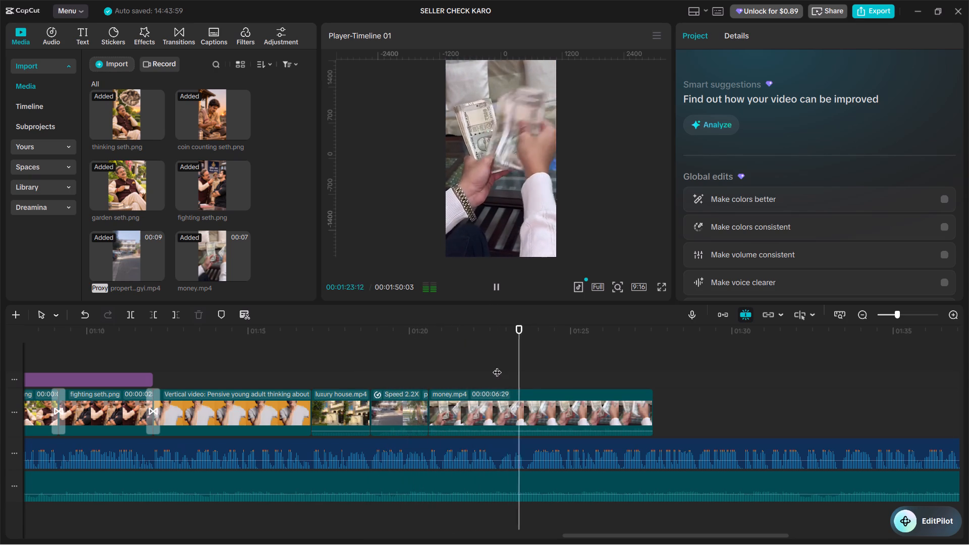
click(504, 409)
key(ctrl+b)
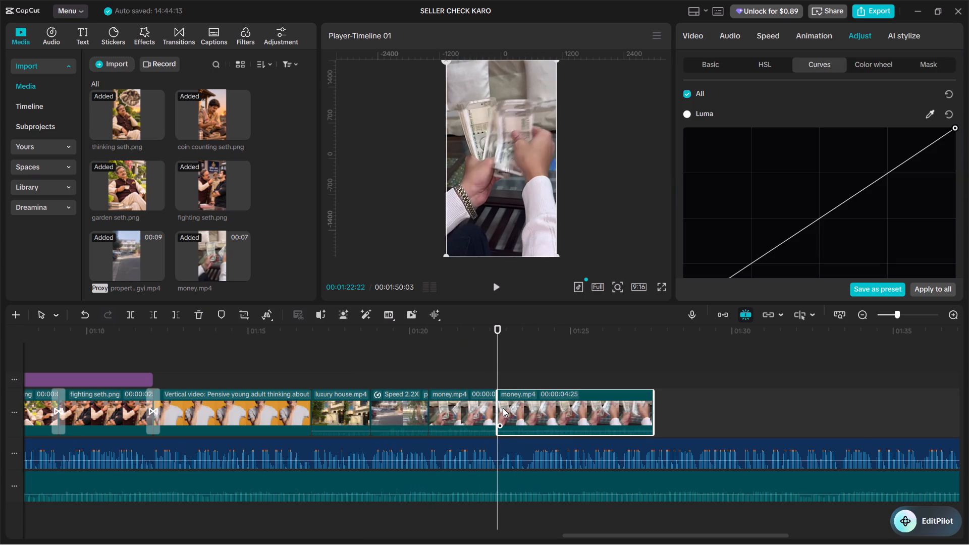
Play back repeatedly around the money.mp4 split to judge where the clip should end against the voice-over.
key(space)
click(700, 36)
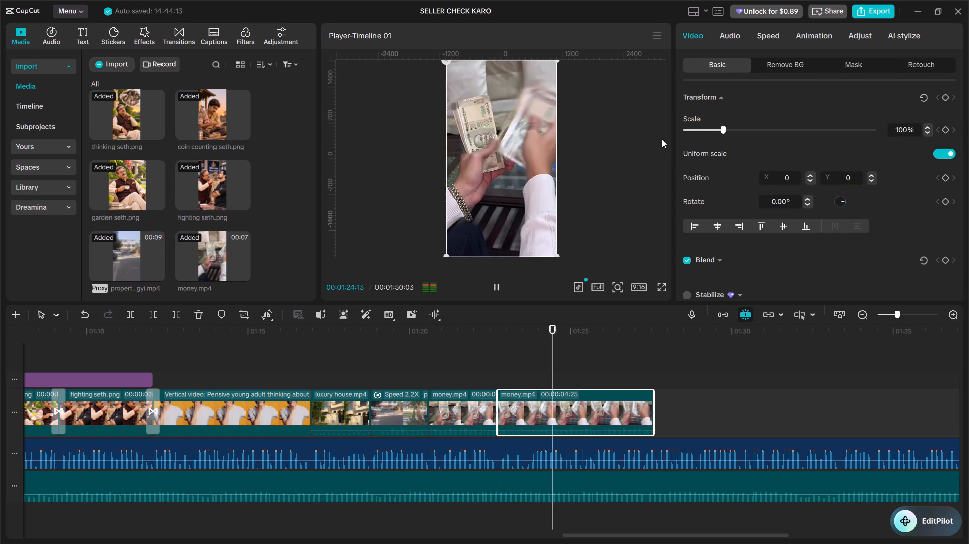
click(548, 368)
double_click(504, 364)
key(space)
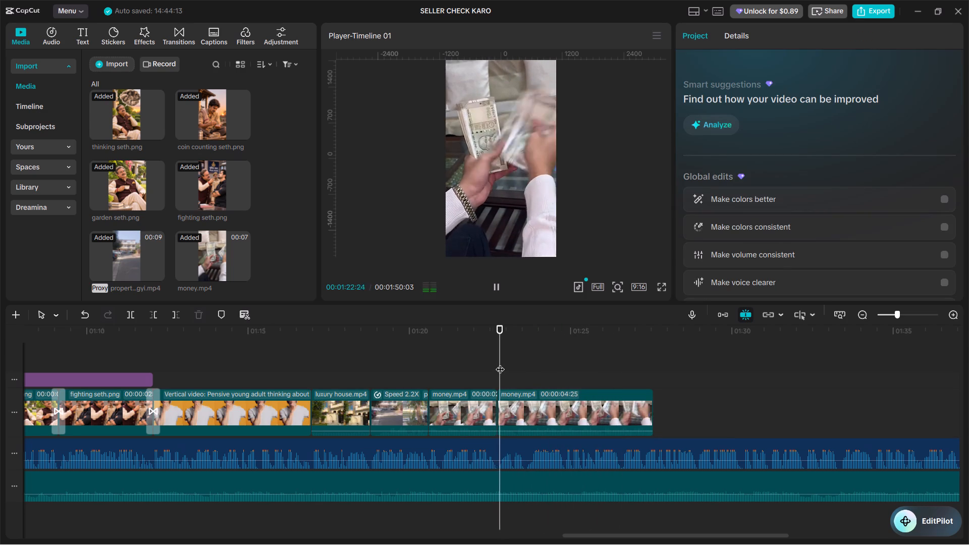
key(space)
click(478, 367)
key(space)
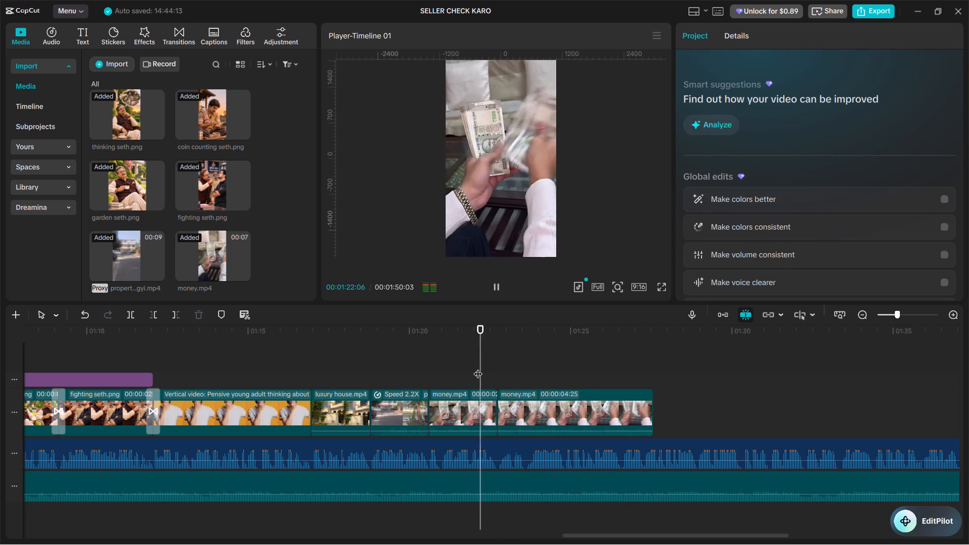
click(442, 372)
key(space)
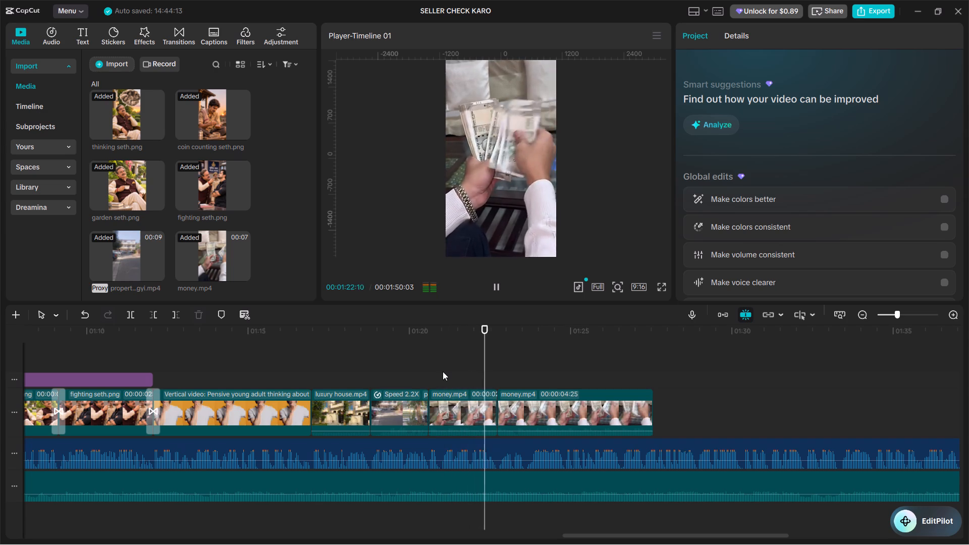
key(space)
key(space)
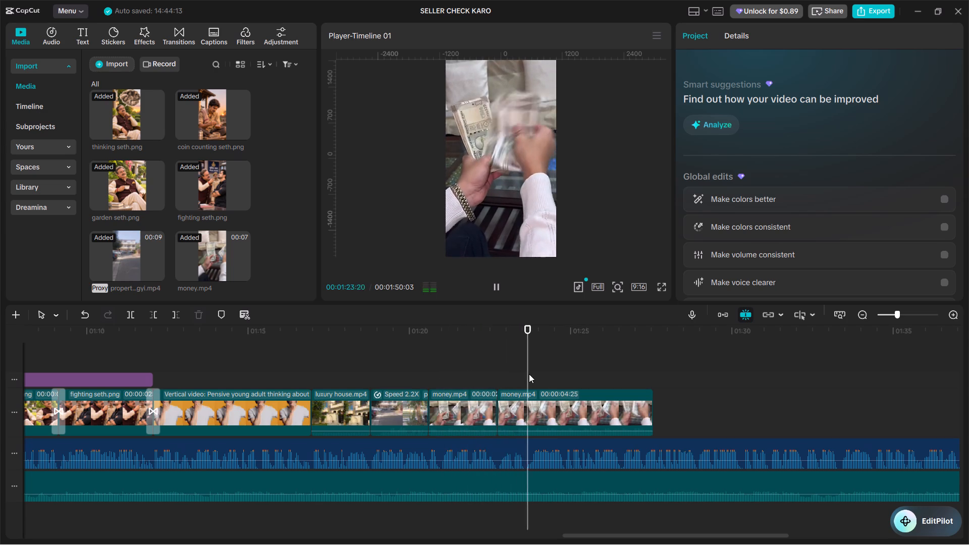
double_click(526, 374)
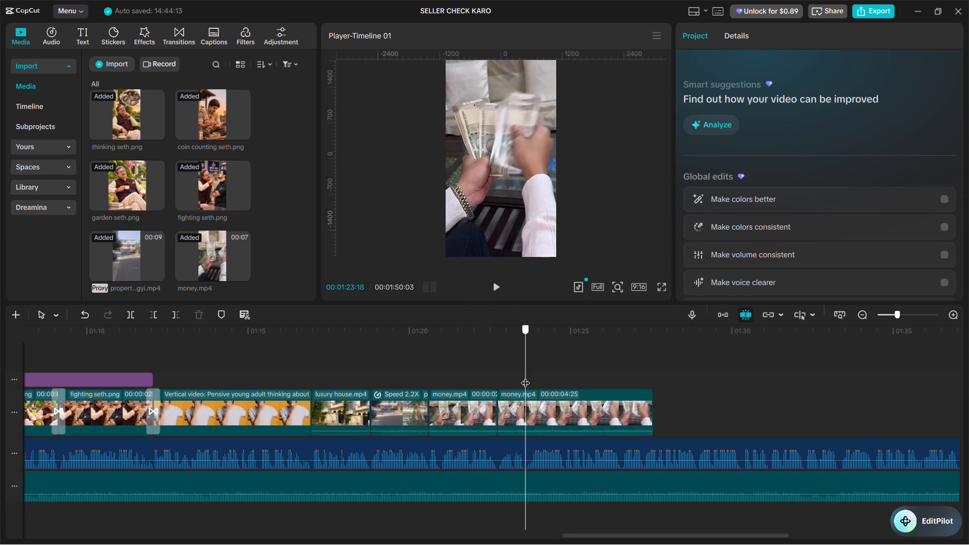
Undo the money.mp4 split, cut the clip at 00:01:23:18 instead and delete the remainder.
click(512, 409)
key(ctrl+z)
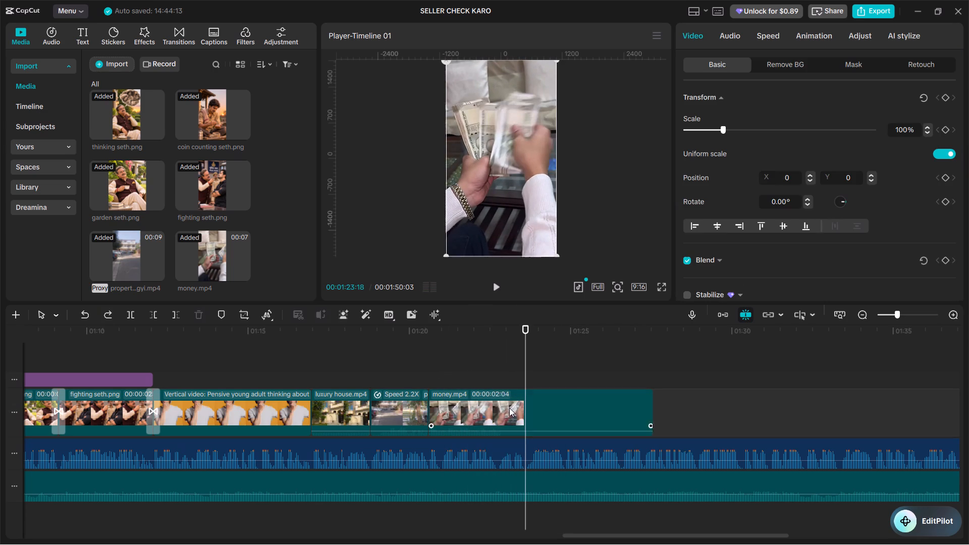
key(ctrl+b)
key(BackSpace)
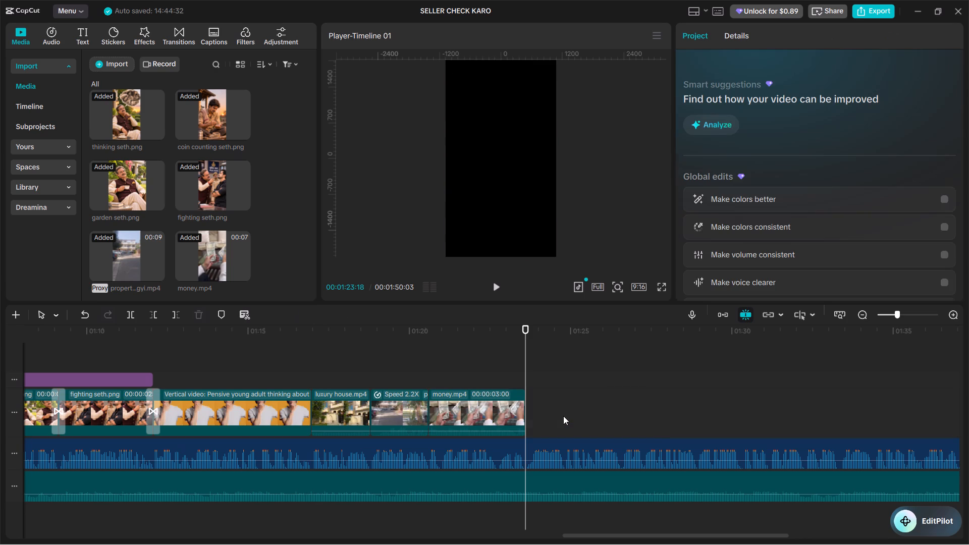
Play the voice-over past the end of money.mp4 to hear what the next clip must illustrate.
key(space)
alt+scroll(574, 402, down, 5)
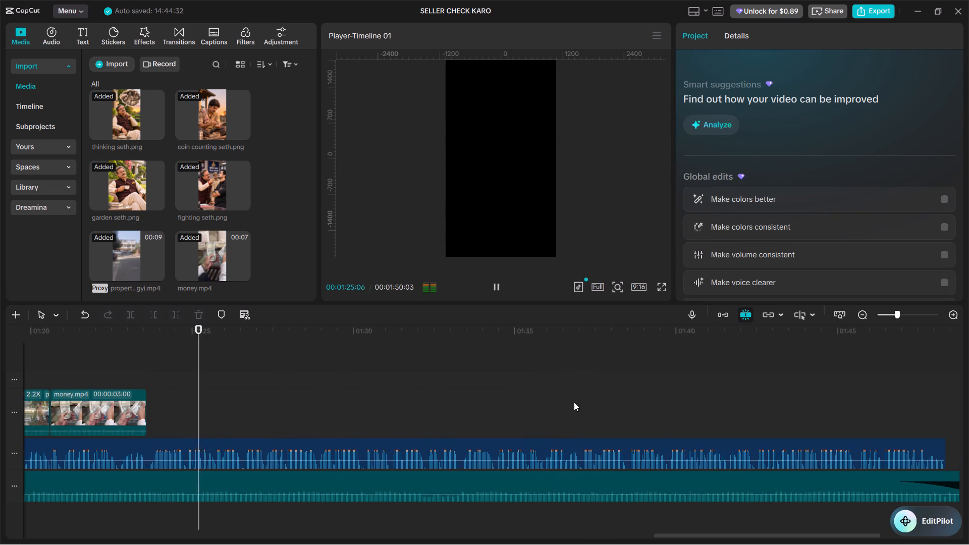
ctrl+scroll(361, 390, down, 6)
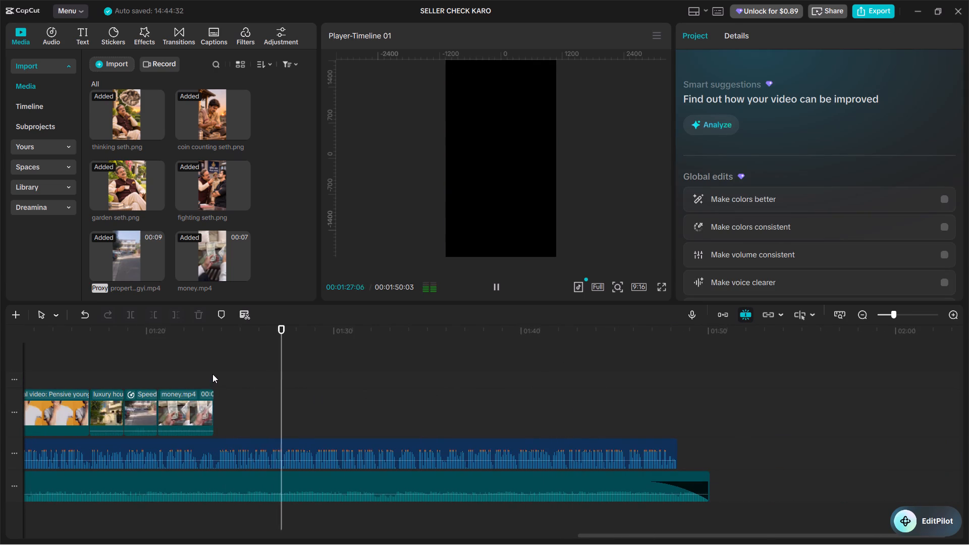
click(212, 374)
Switch to the Brave browser and search Pinterest for "indian property delaer", keeping that exact spelling.
key(alt+Tab)
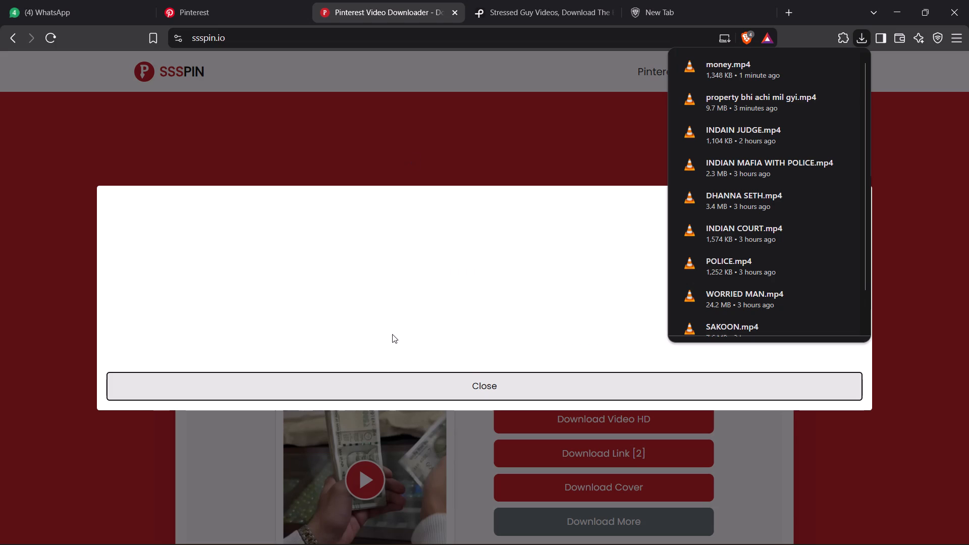
click(379, 381)
click(194, 0)
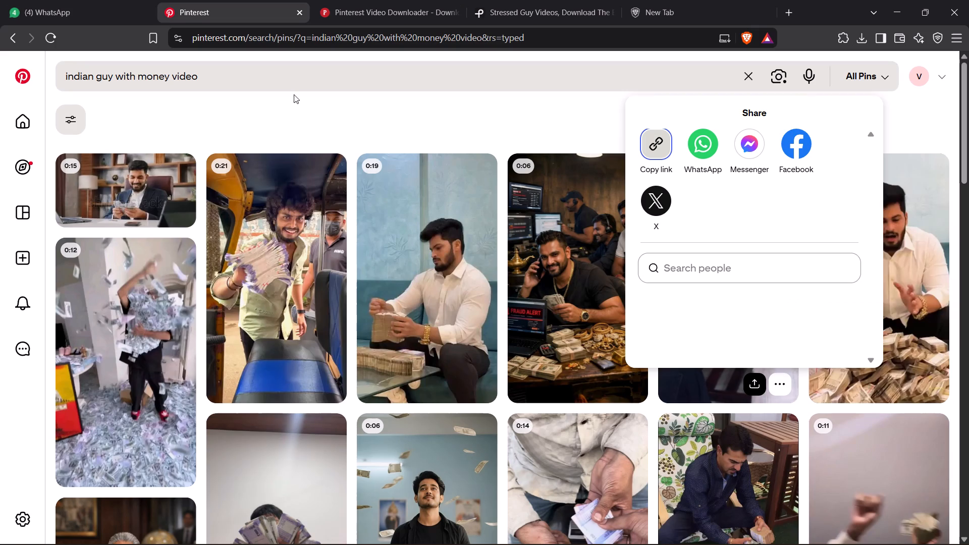
click(294, 77)
key(ctrl+a)
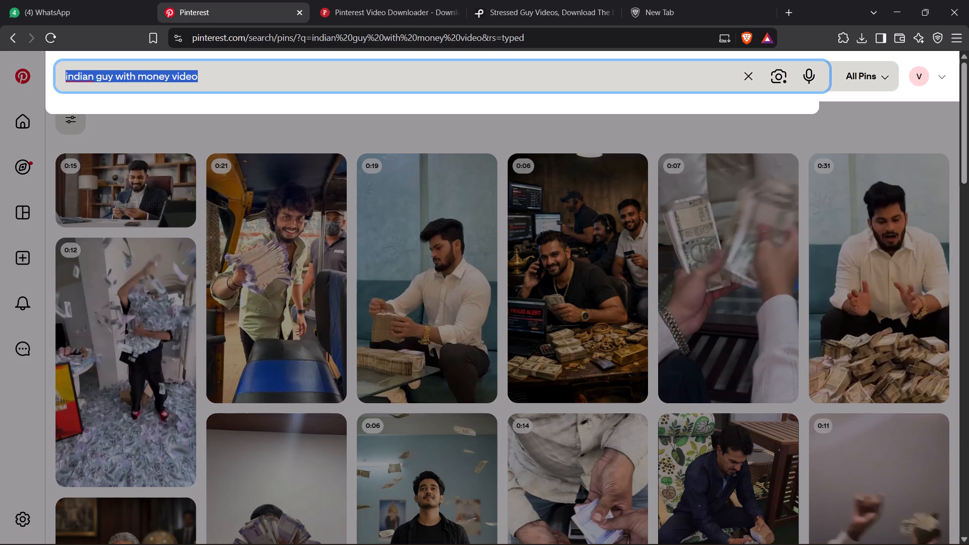
text(indain)
key(space)
key(BackSpace)
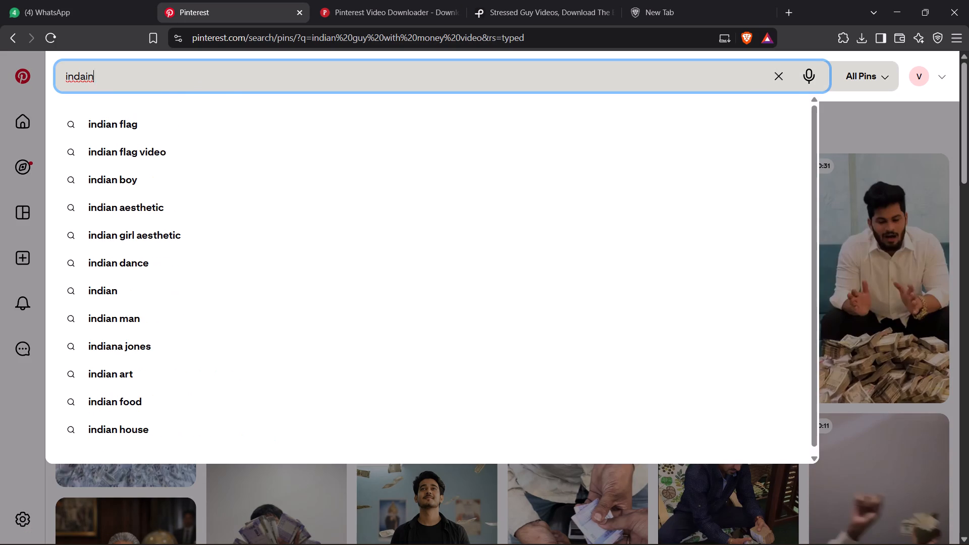
key(BackSpace)
key(BackSpace)
key(BackSpace)
text(ian property)
key(space)
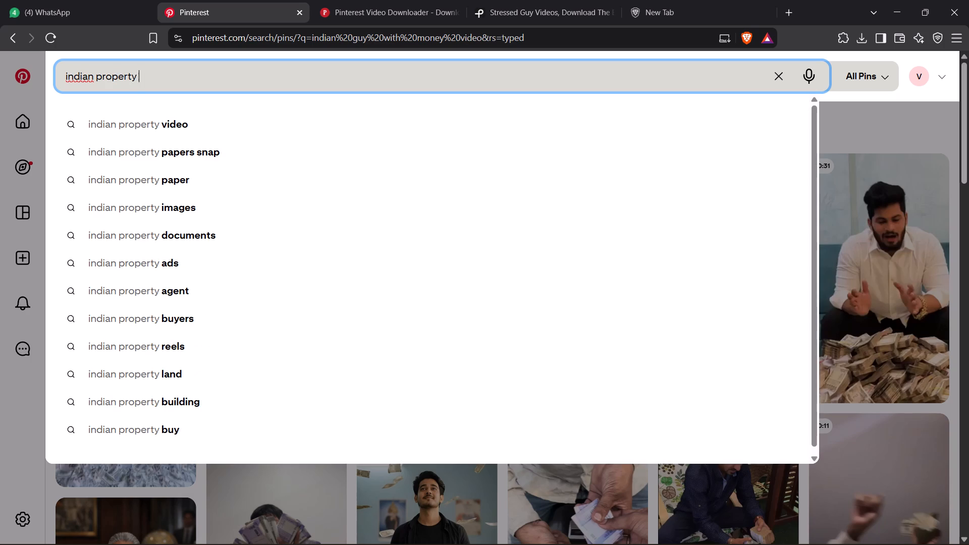
text(delaer)
key(Return)
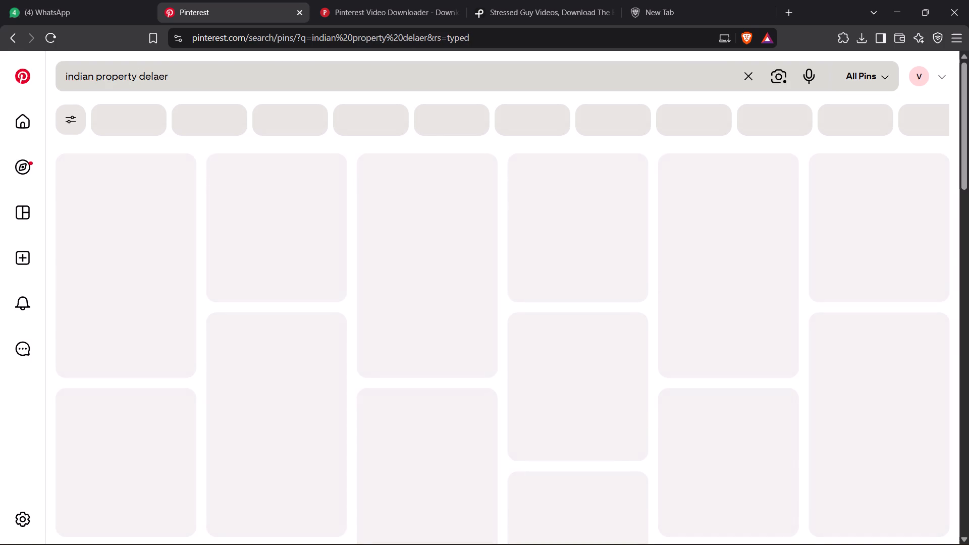
scroll(298, 77, up, 2)
click(373, 116)
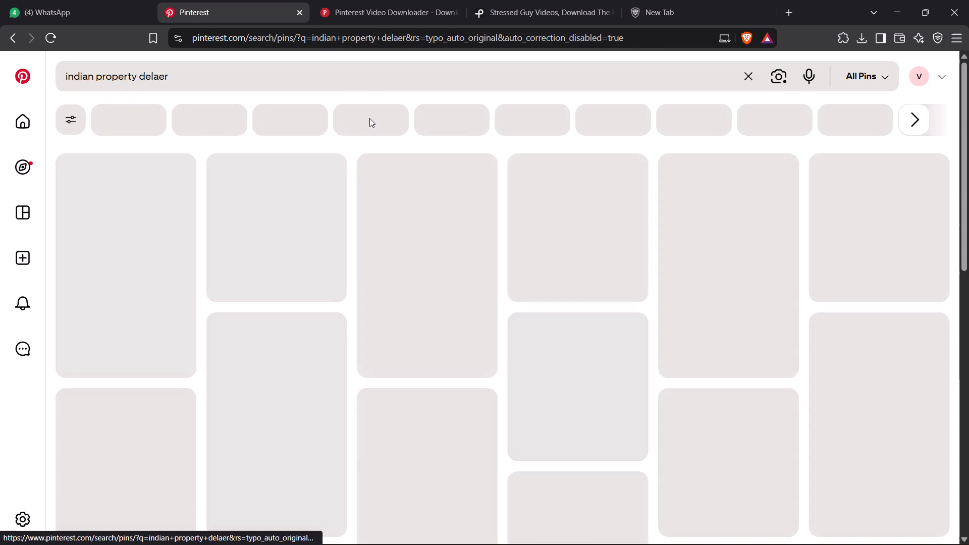
Extend the Pinterest search to "indian property delaer video".
click(296, 77)
key(space)
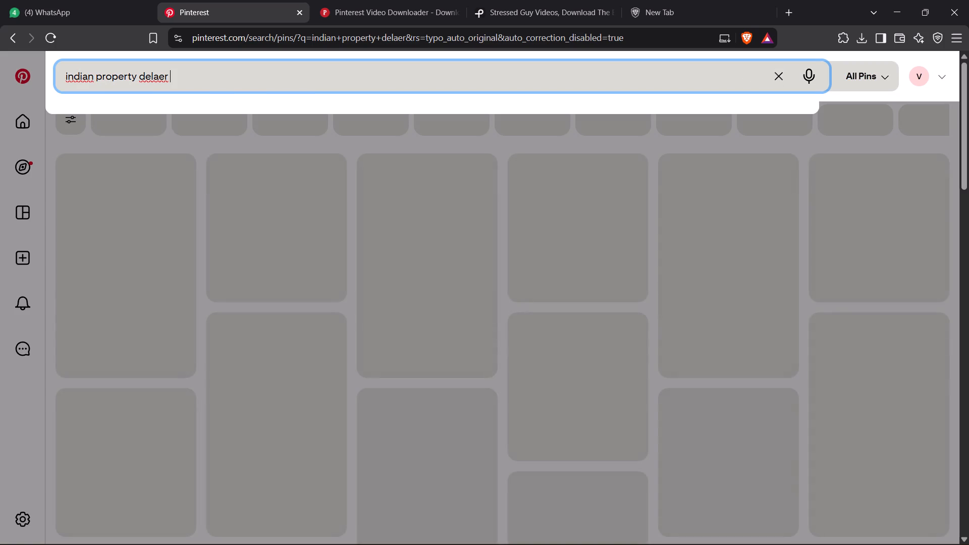
text(video)
key(Return)
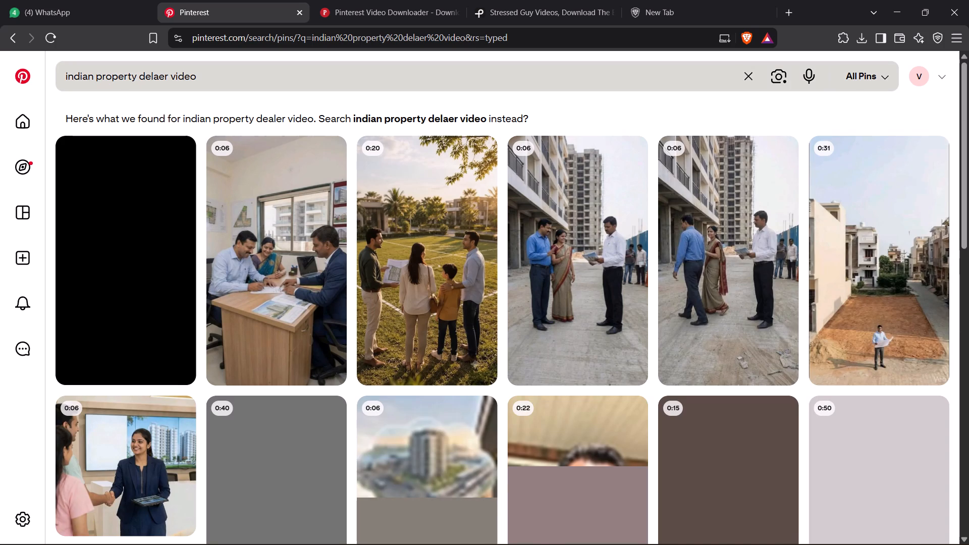
Browse the property dealer videos and open the 0:06 pin of a couple signing papers at an office desk.
scroll(513, 115, down, 3)
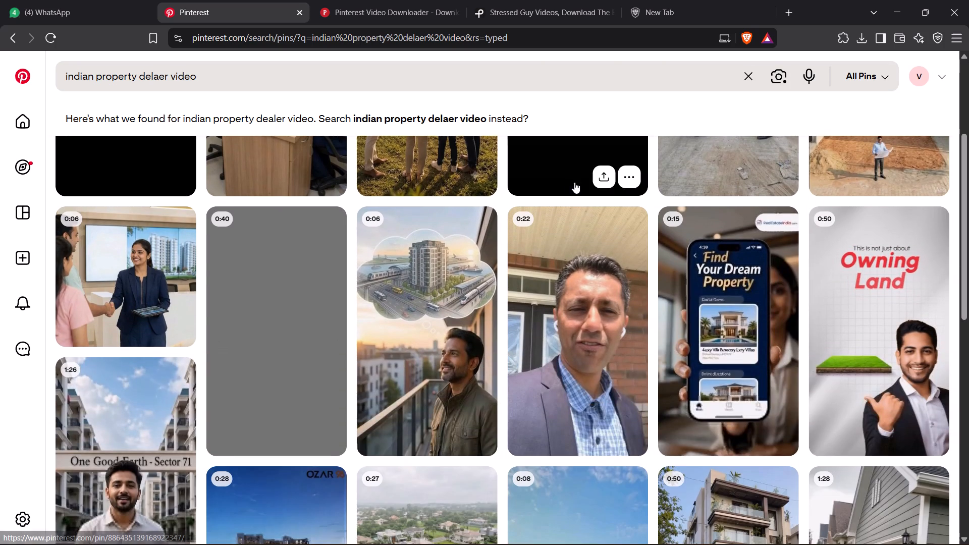
scroll(895, 231, up, 2)
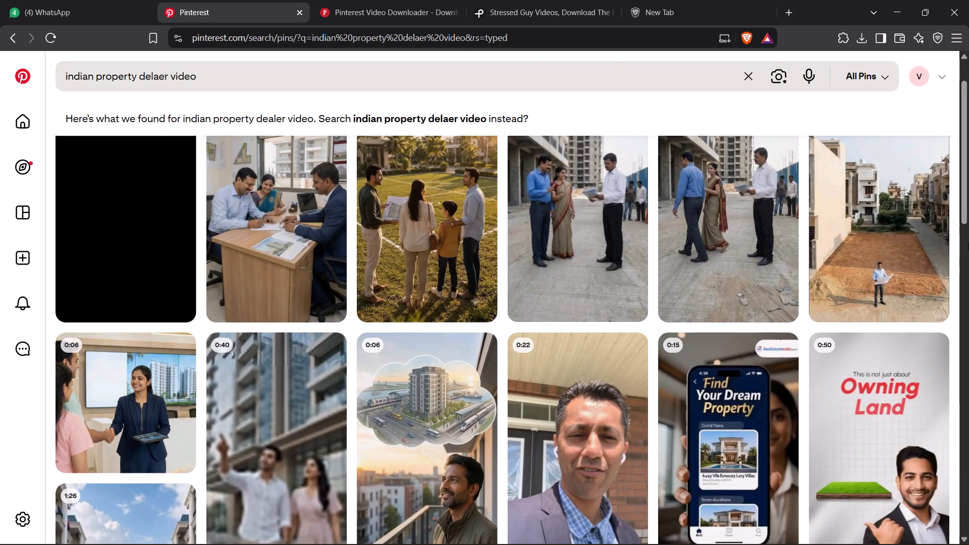
scroll(968, 243, down, 6)
scroll(968, 241, up, 2)
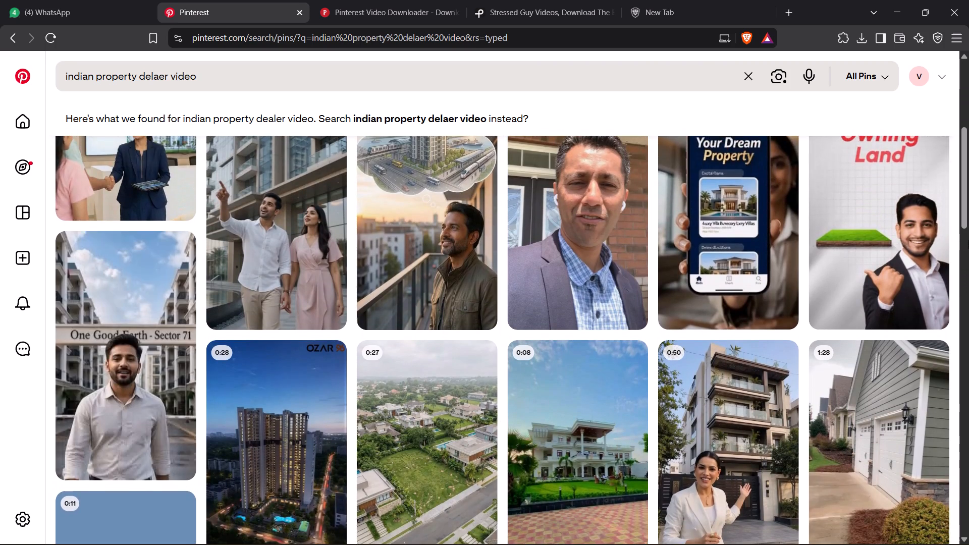
scroll(968, 239, up, 6)
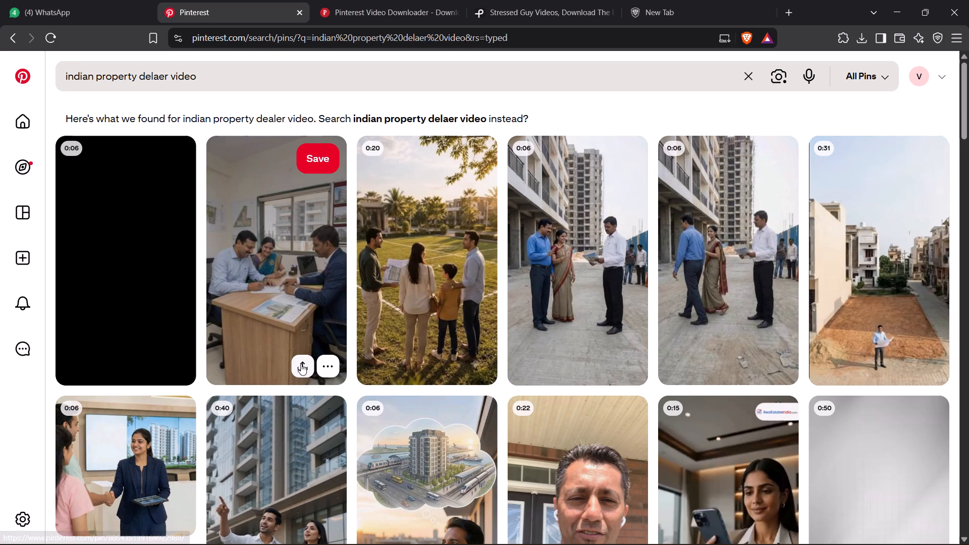
click(295, 302)
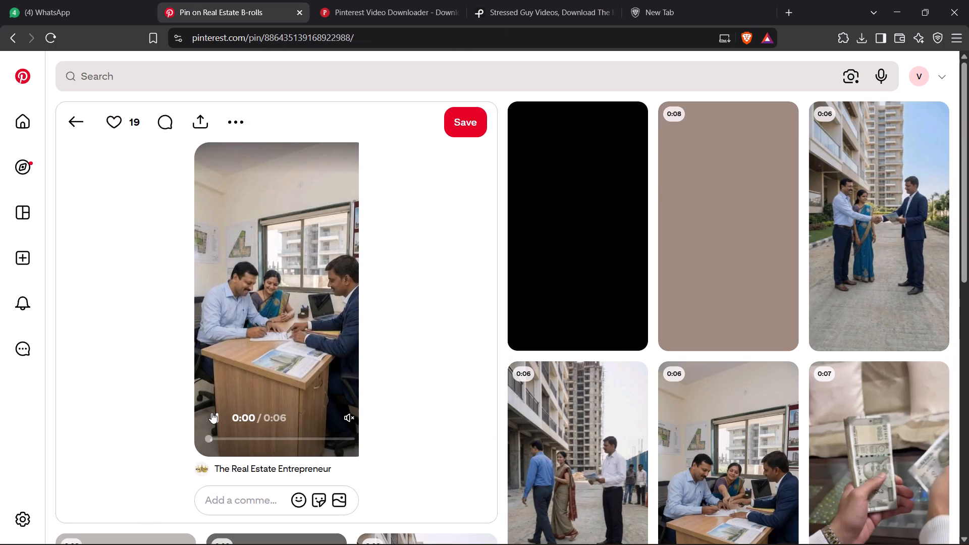
Scrub and play through the office signing video to judge whether the footage fits.
click(212, 412)
click(214, 412)
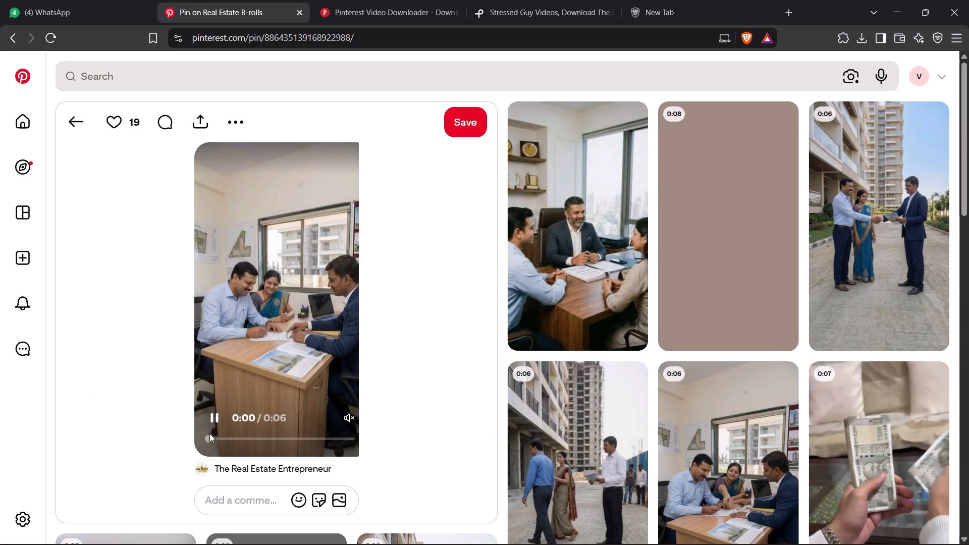
click(209, 439)
drag(209, 439, 260, 439)
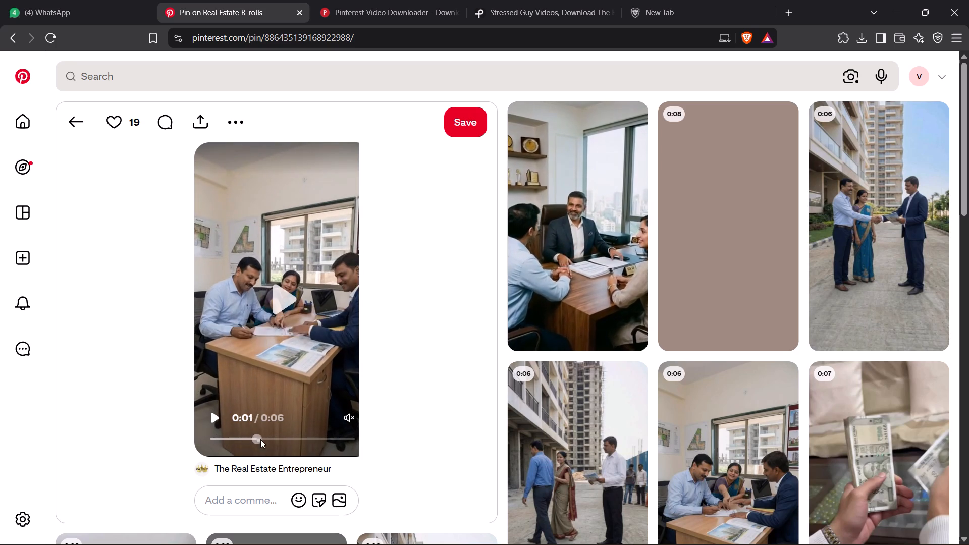
drag(260, 439, 338, 440)
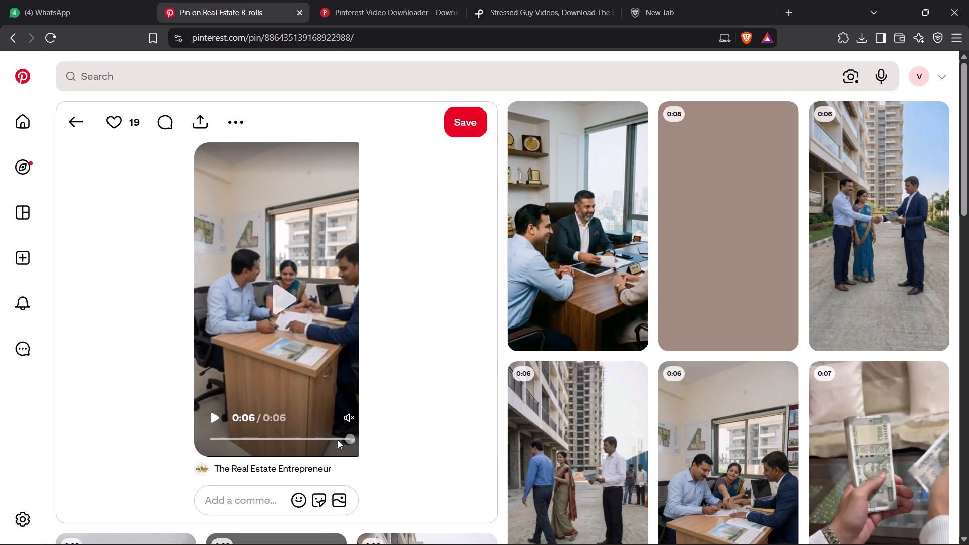
drag(338, 440, 209, 430)
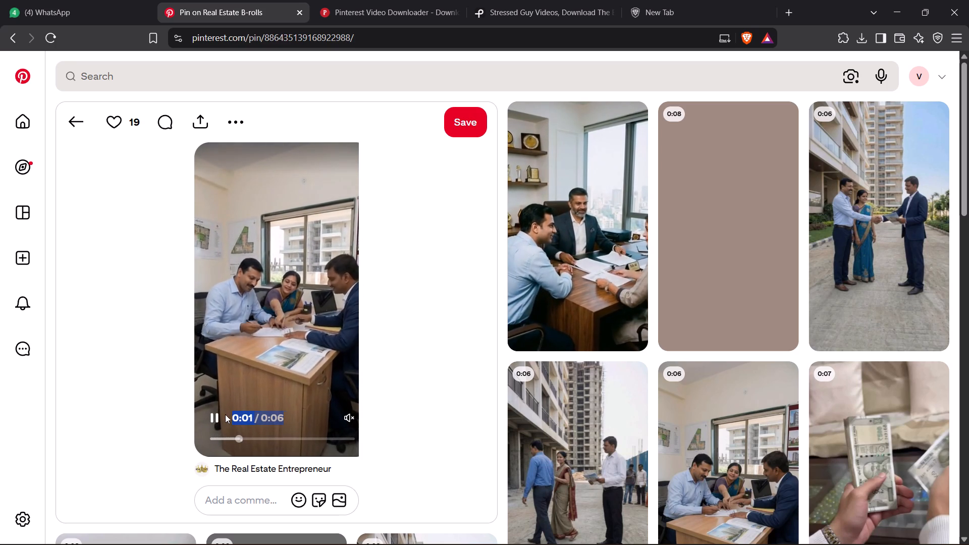
click(217, 416)
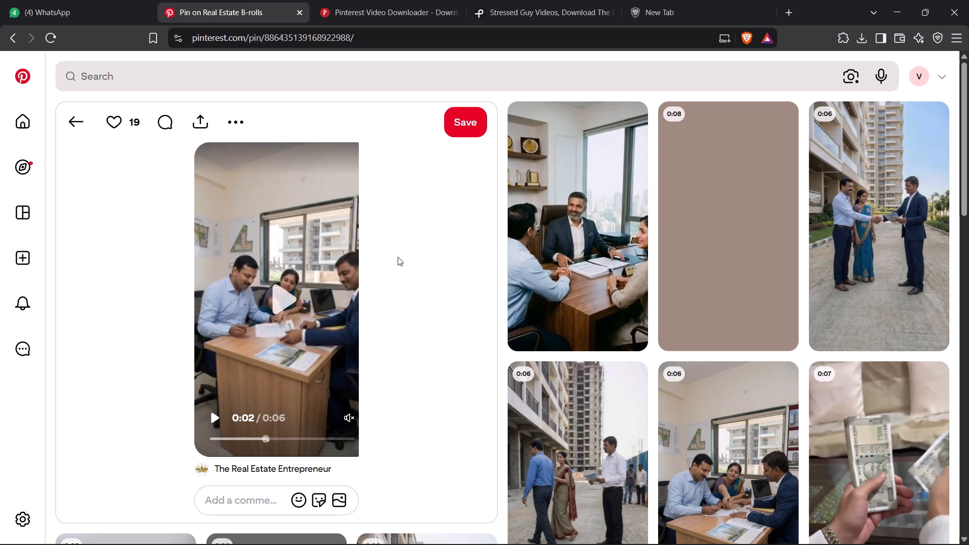
Copy the office signing pin's link and load it in the SSSPIN Pinterest downloader.
click(200, 122)
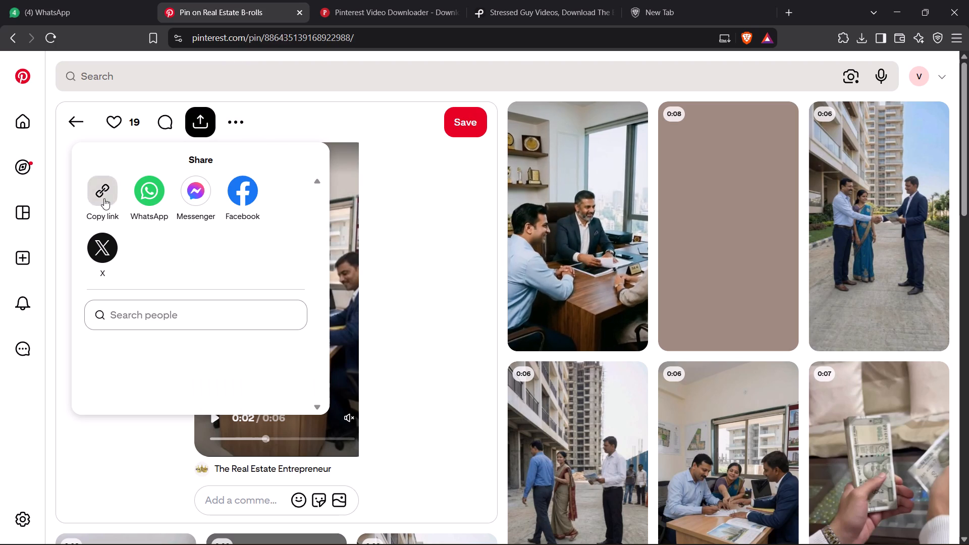
click(104, 198)
click(427, 0)
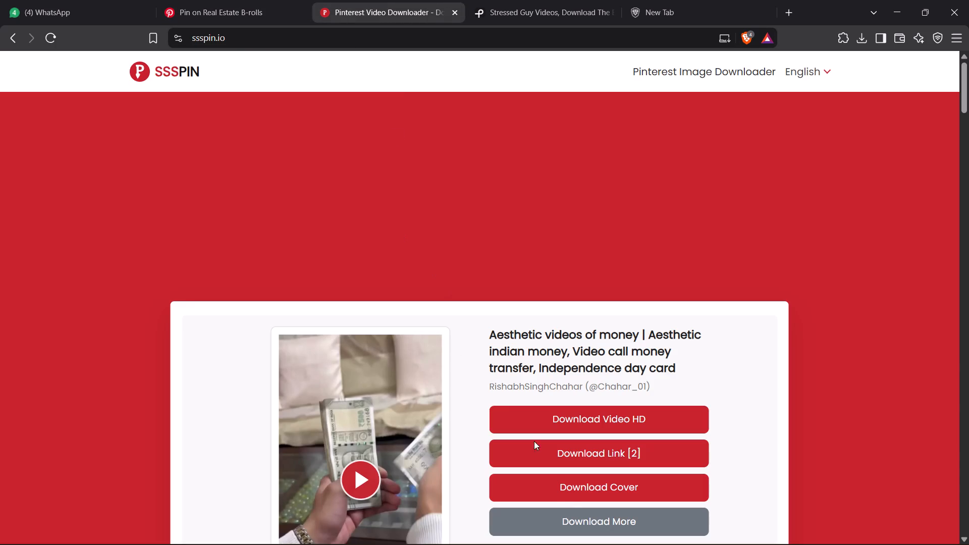
click(573, 517)
scroll(618, 171, down, 2)
click(455, 204)
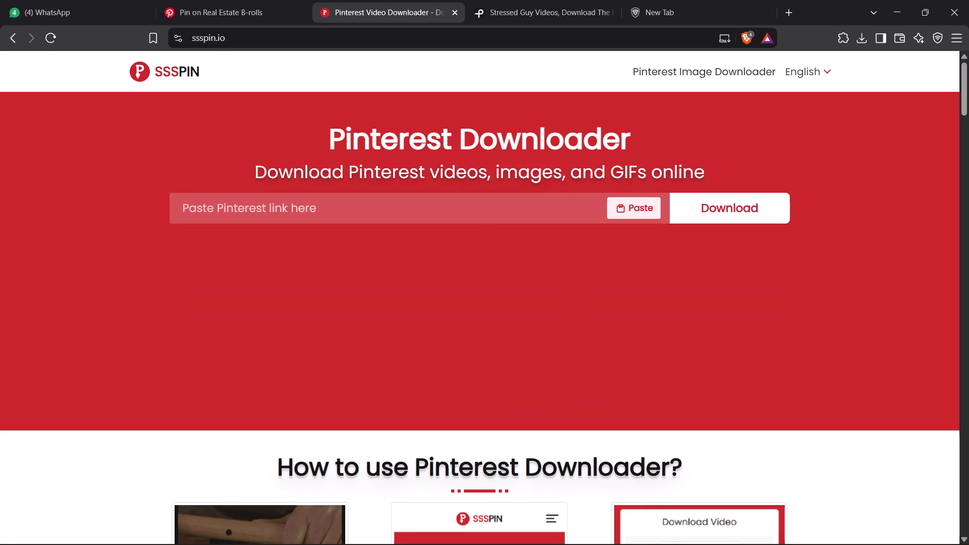
key(ctrl+b)
key(ctrl+v)
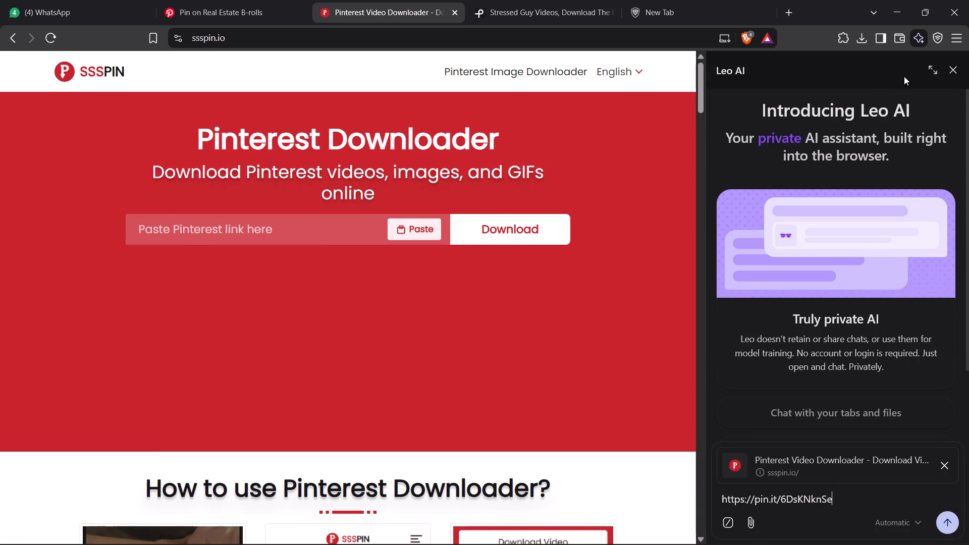
click(955, 65)
key(ctrl+v)
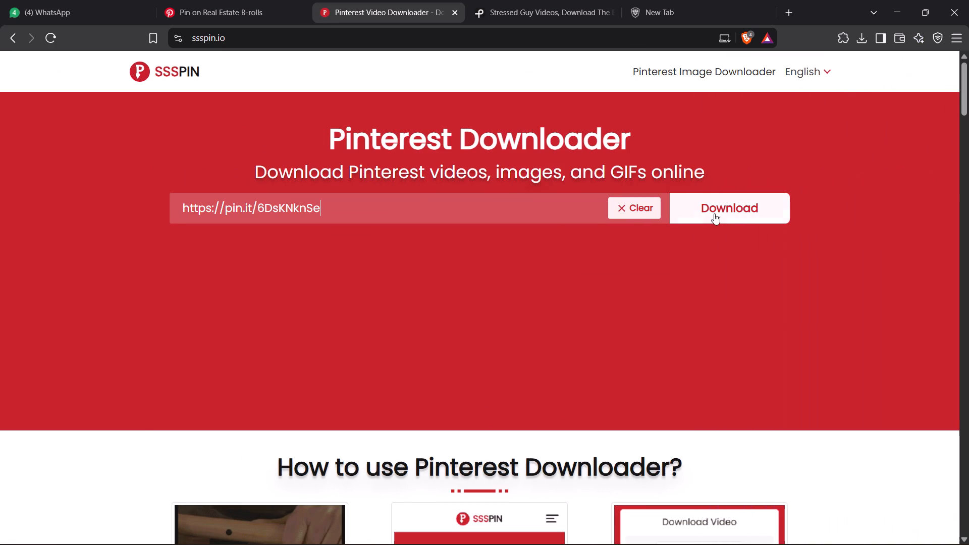
click(715, 213)
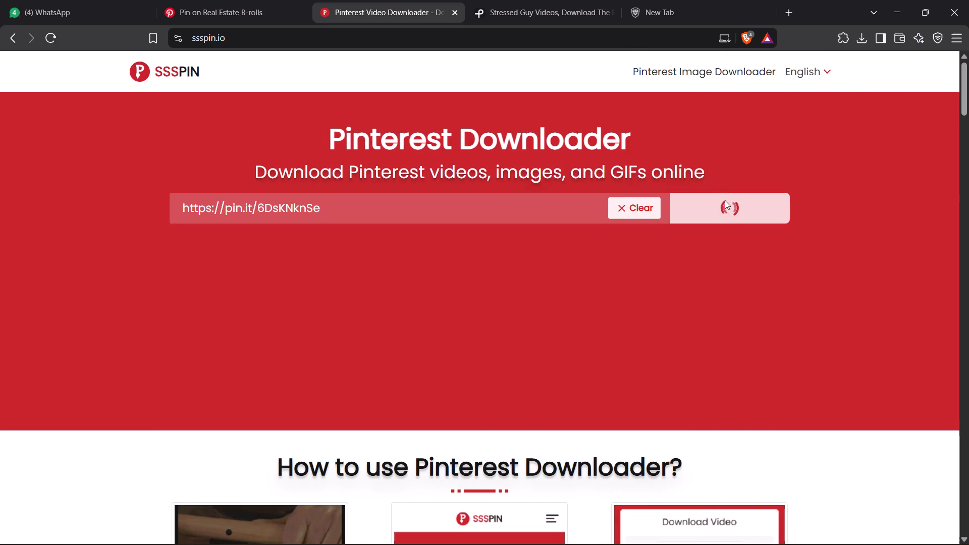
scroll(600, 450, down, 4)
scroll(583, 373, up, 2)
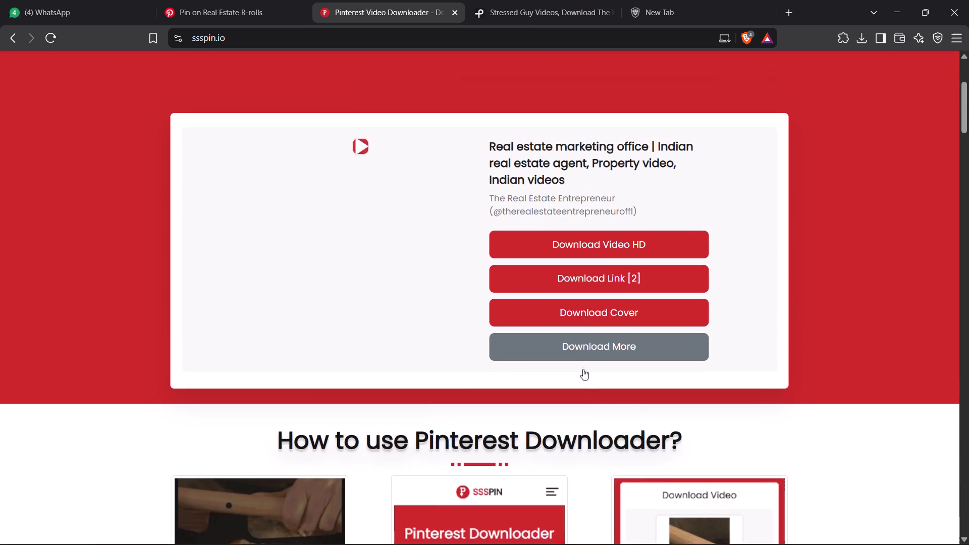
Download the office signing video into the RAW folder as "property dealer indain", keeping that exact spelling.
click(598, 306)
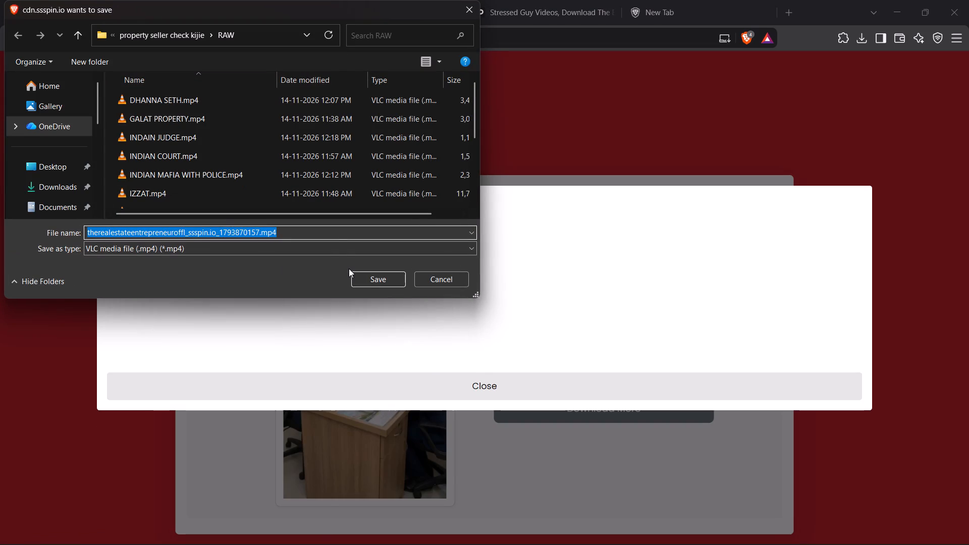
text(peoe)
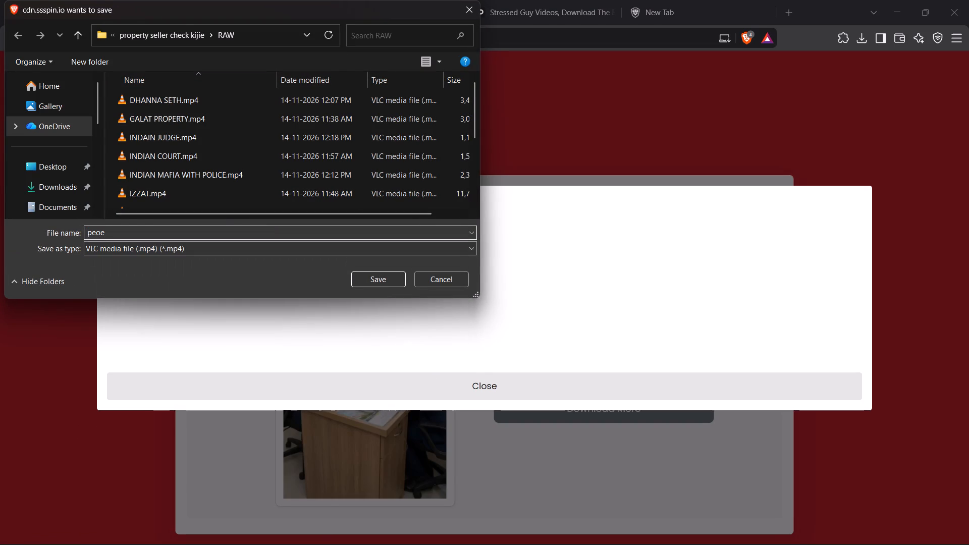
key(BackSpace)
key(BackSpace)
key(BackSpace)
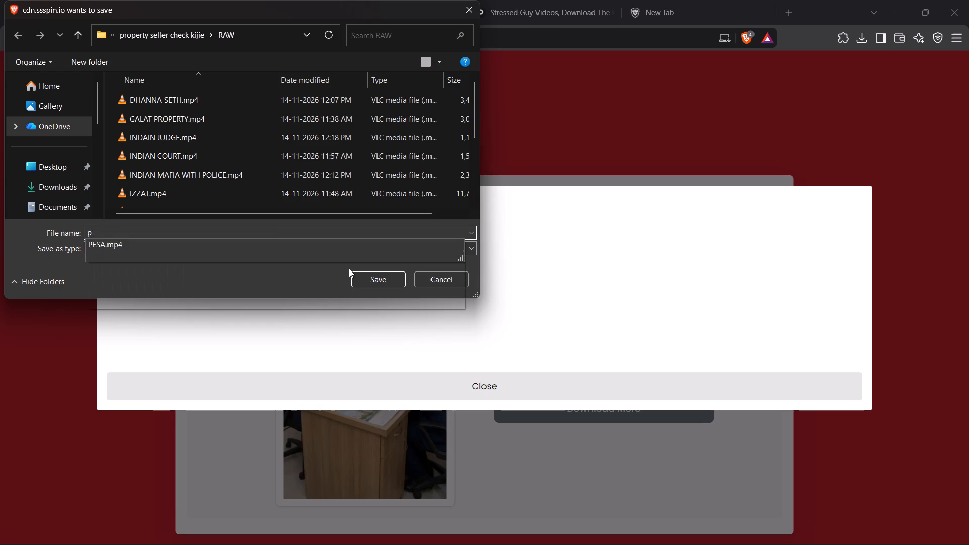
text(roperty dealer)
key(Return)
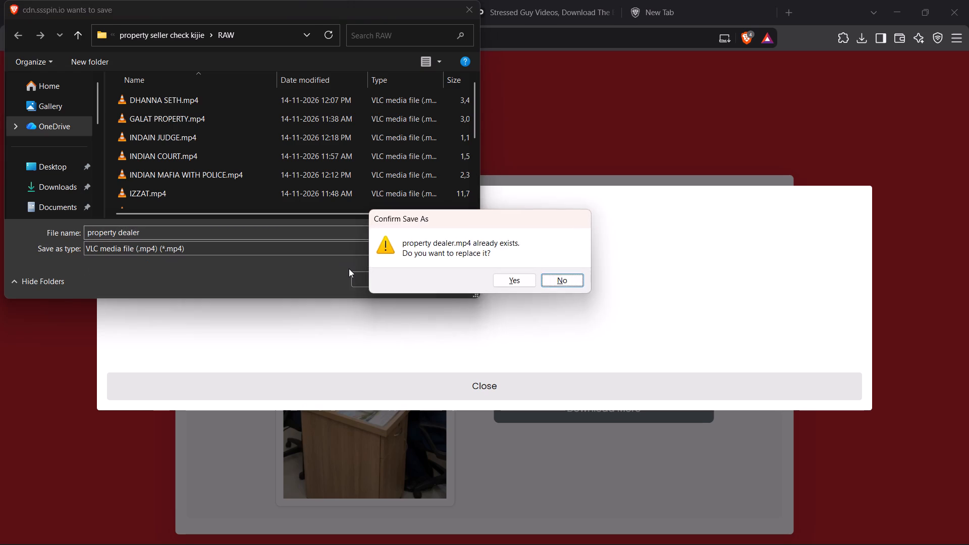
key(alt+Tab)
key(alt+Tab)
click(223, 233)
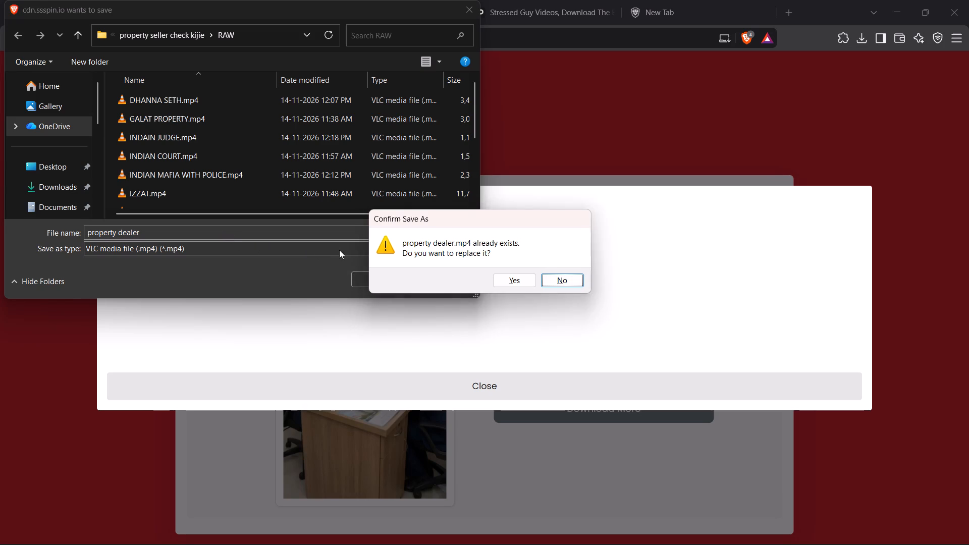
click(557, 277)
click(217, 226)
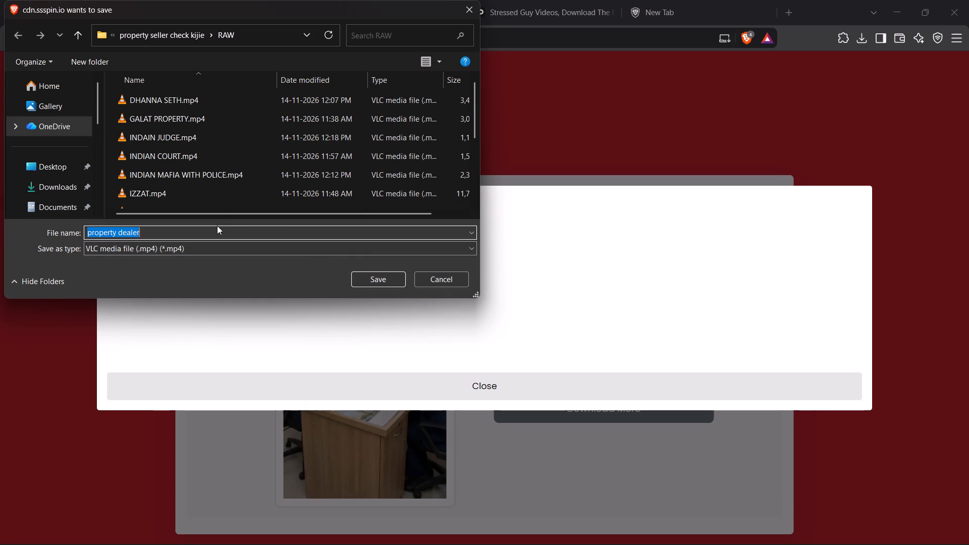
click(212, 228)
key(space)
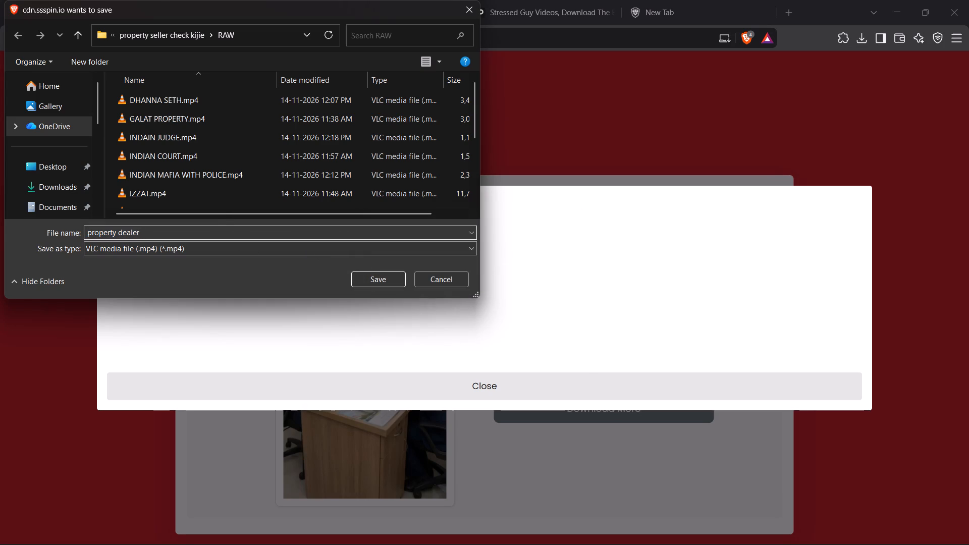
text(indain)
key(Return)
Switch to CapCut and import property dealer indain.mp4 from the RAW folder inside property seller check kijie.
key(alt+Tab)
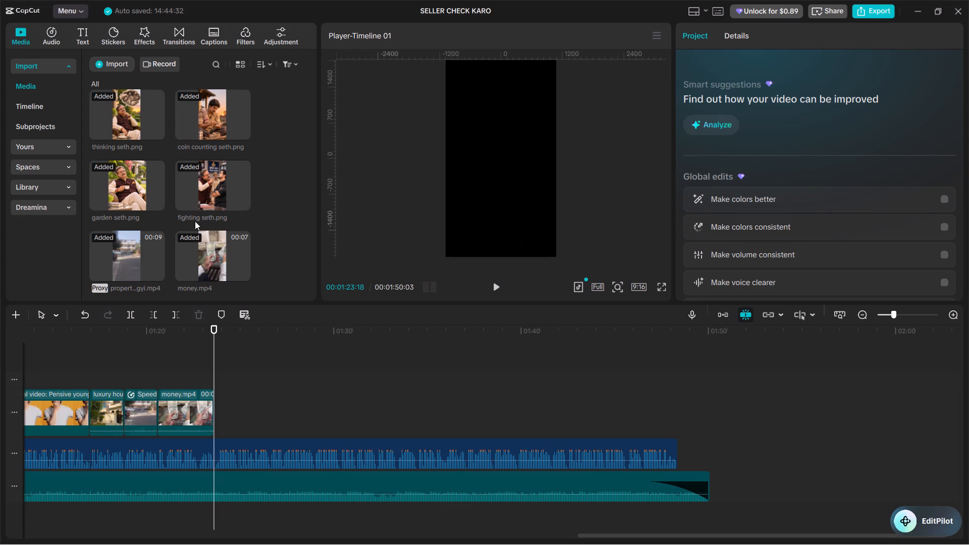
click(116, 64)
click(151, 86)
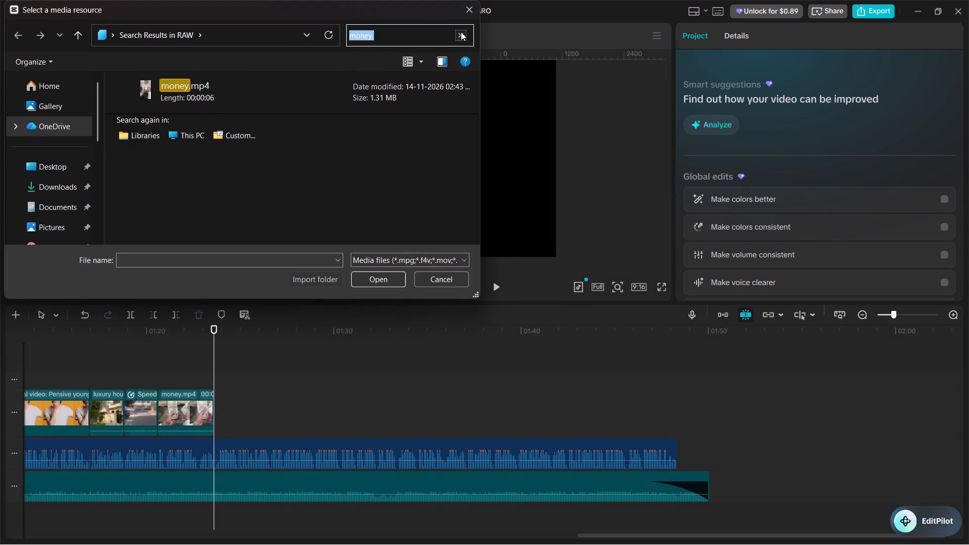
click(461, 32)
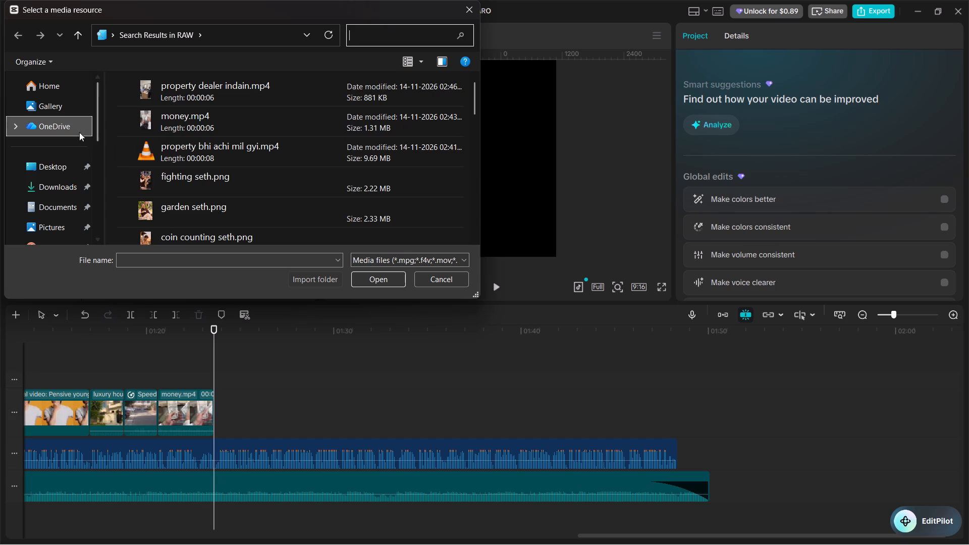
click(66, 162)
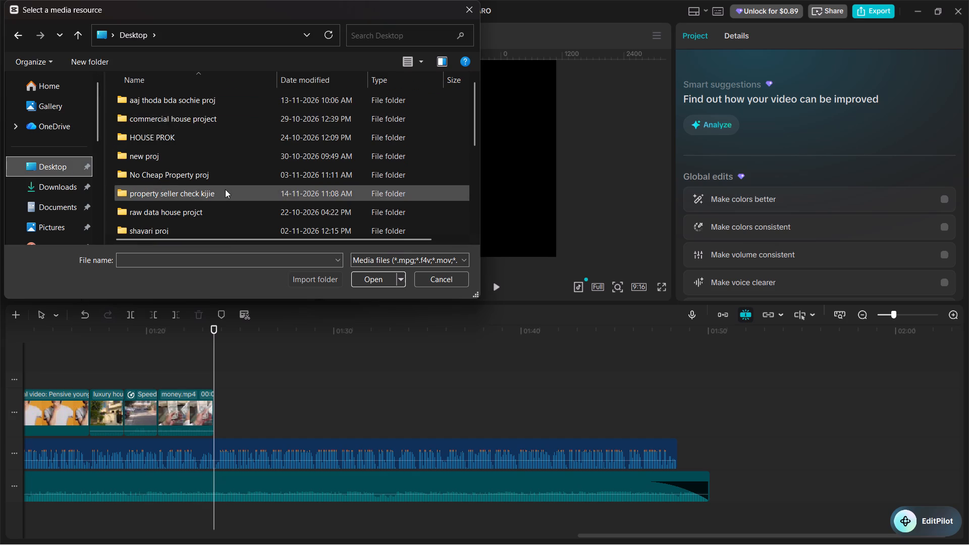
double_click(233, 193)
double_click(217, 131)
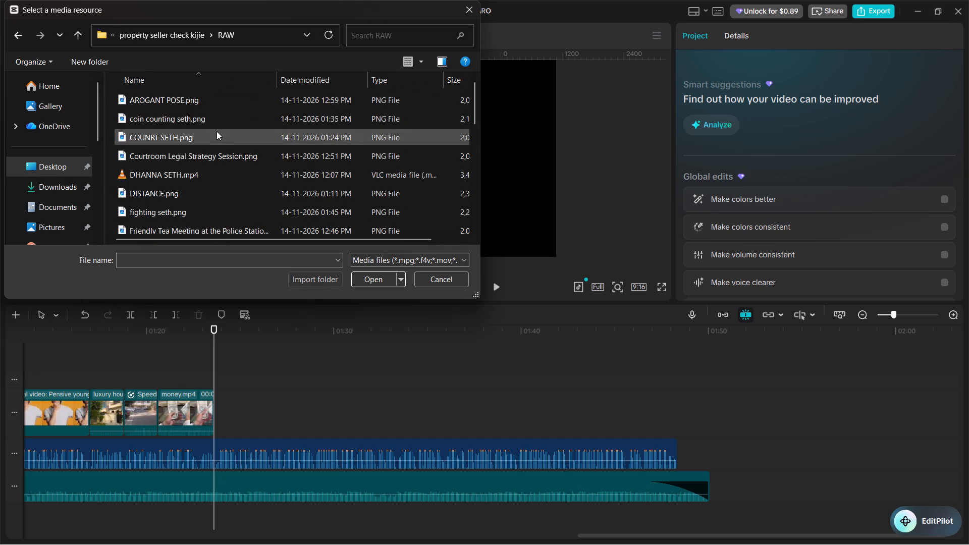
scroll(278, 119, down, 8)
scroll(261, 170, down, 5)
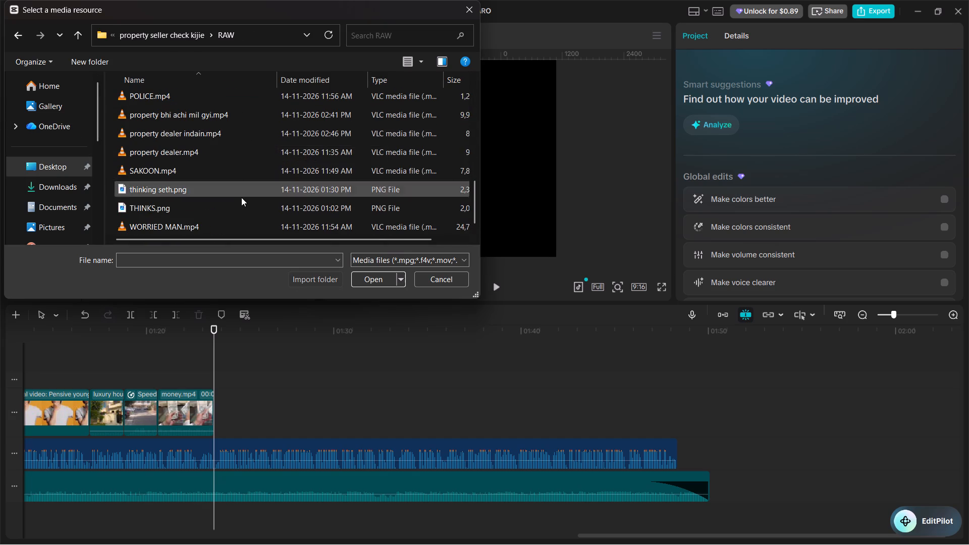
double_click(235, 133)
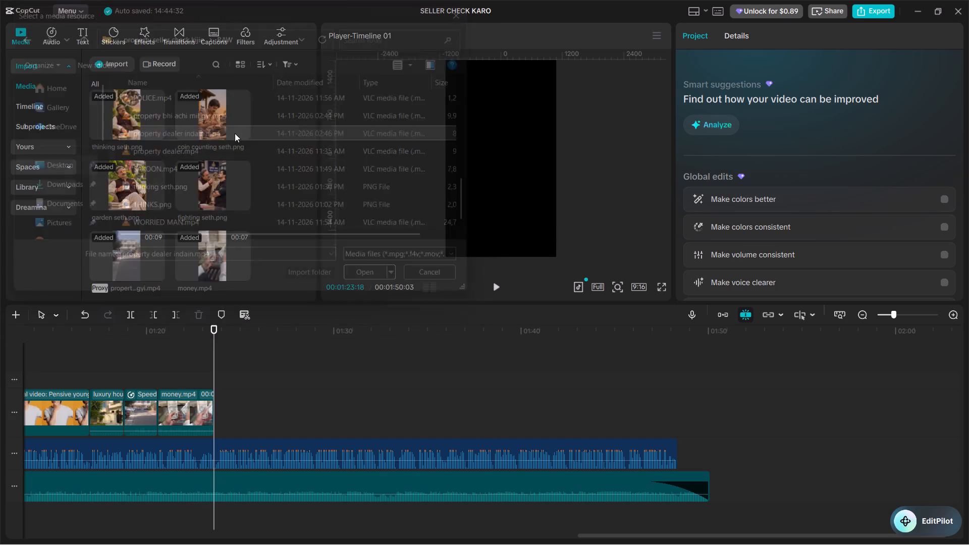
Add the property dealer indain clip to the main video track after money.mp4 and close the gap between them.
drag(119, 255, 273, 401)
right_click(242, 402)
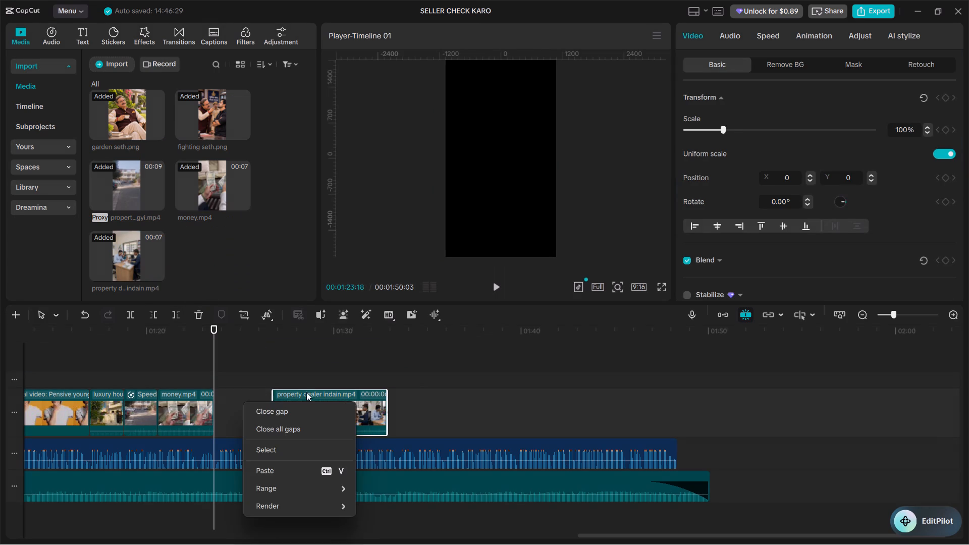
click(304, 412)
Play the property dealer clip against the voice-over and park the playhead at 00:01:25:13.
click(204, 361)
key(space)
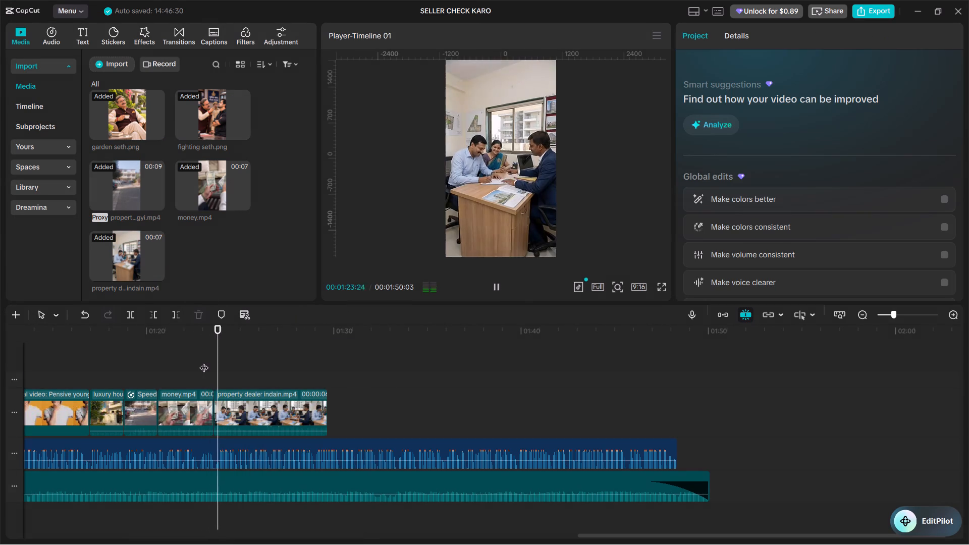
key(space)
click(251, 372)
key(space)
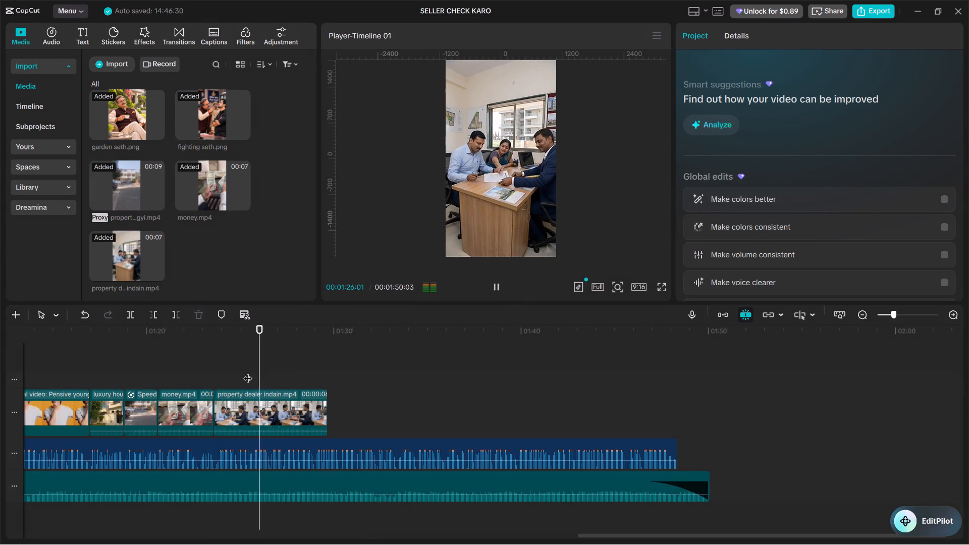
click(248, 372)
click(244, 371)
drag(243, 371, 248, 376)
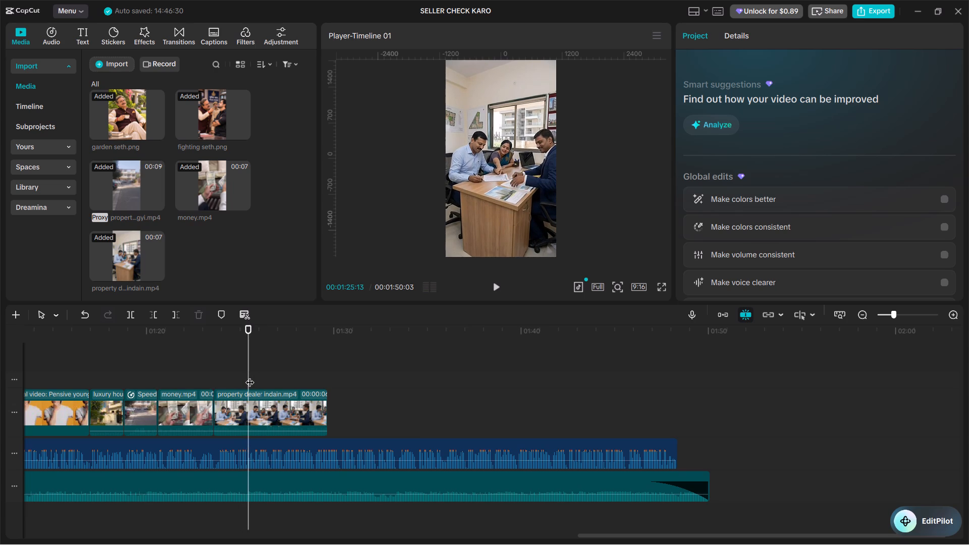
Search the video effects for "ink splash" and place Ink Spill above the property dealer clip, starting at 00:01:25:13.
click(138, 32)
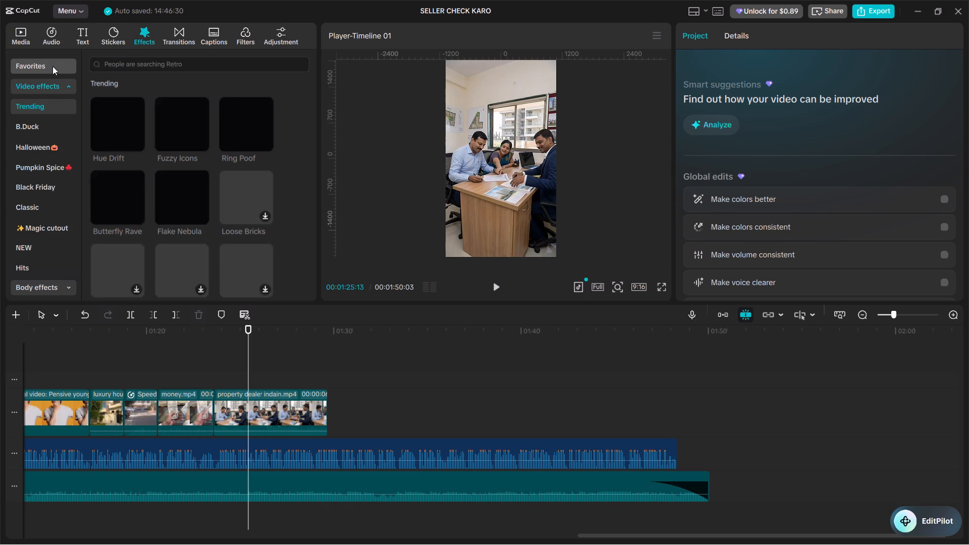
click(52, 66)
click(46, 76)
click(44, 83)
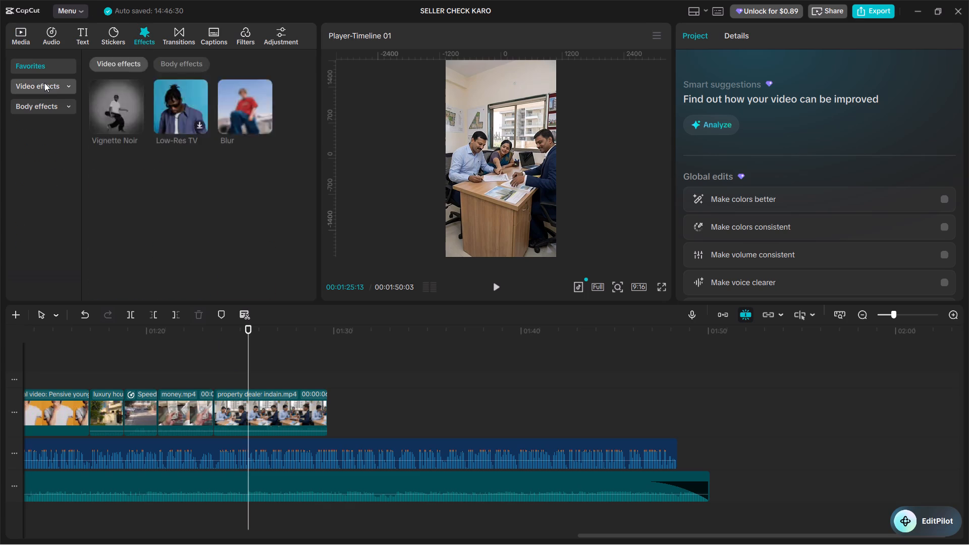
click(120, 62)
text(ink)
key(space)
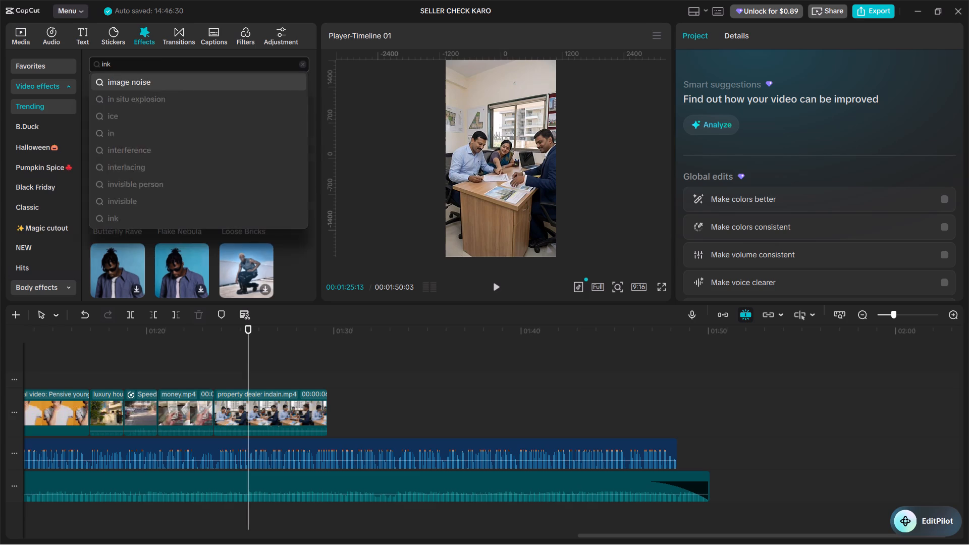
text(splash)
key(Return)
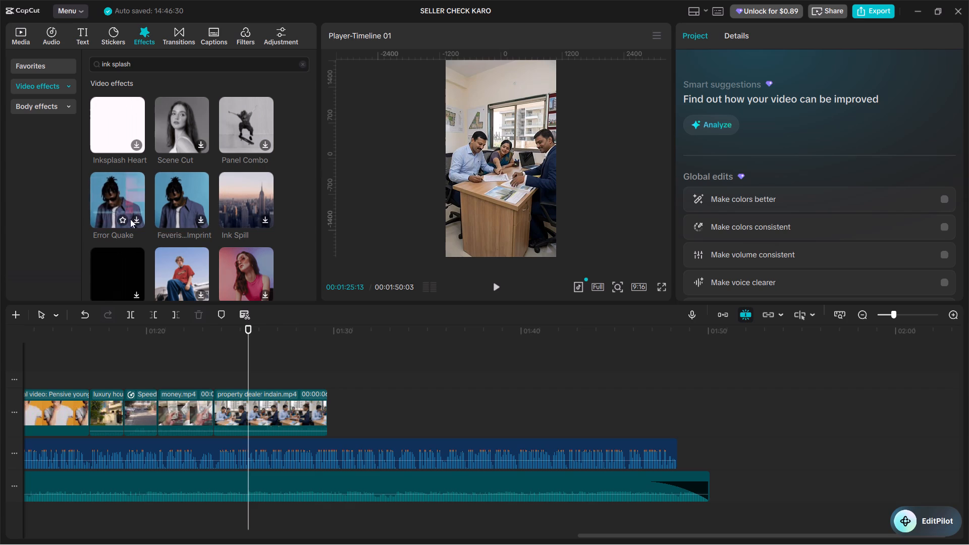
drag(251, 190, 253, 375)
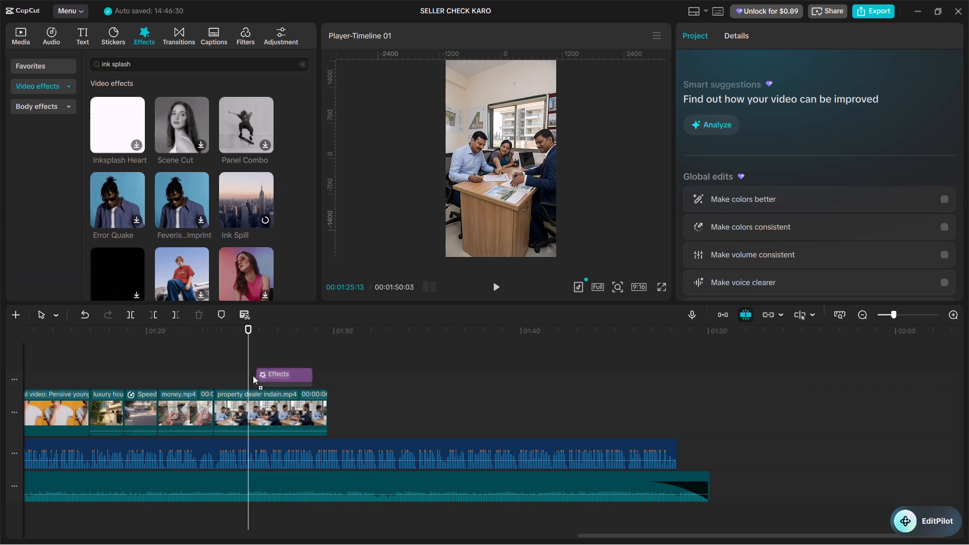
drag(253, 375, 250, 380)
Preview the Ink Spill effect above the property dealer clip and delete it from the timeline.
click(240, 362)
key(space)
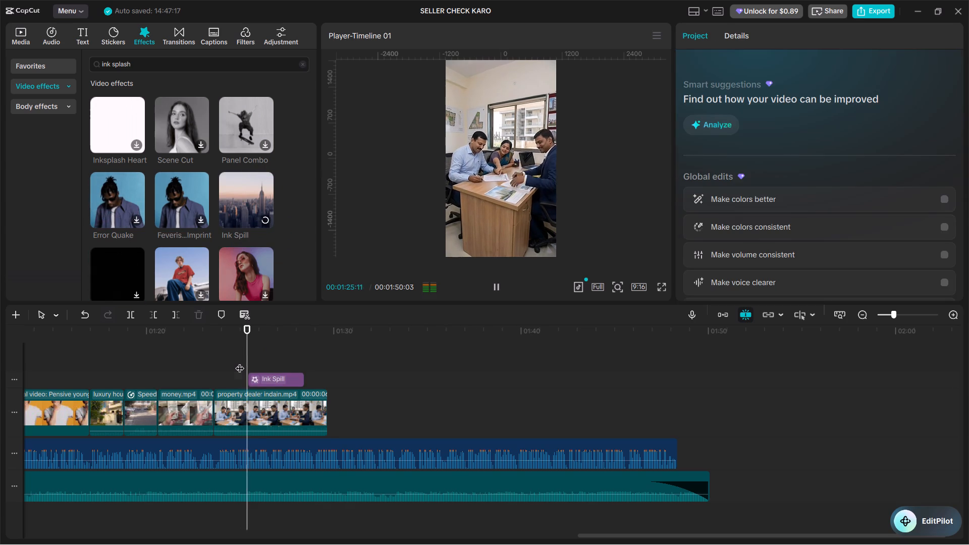
click(240, 362)
click(264, 380)
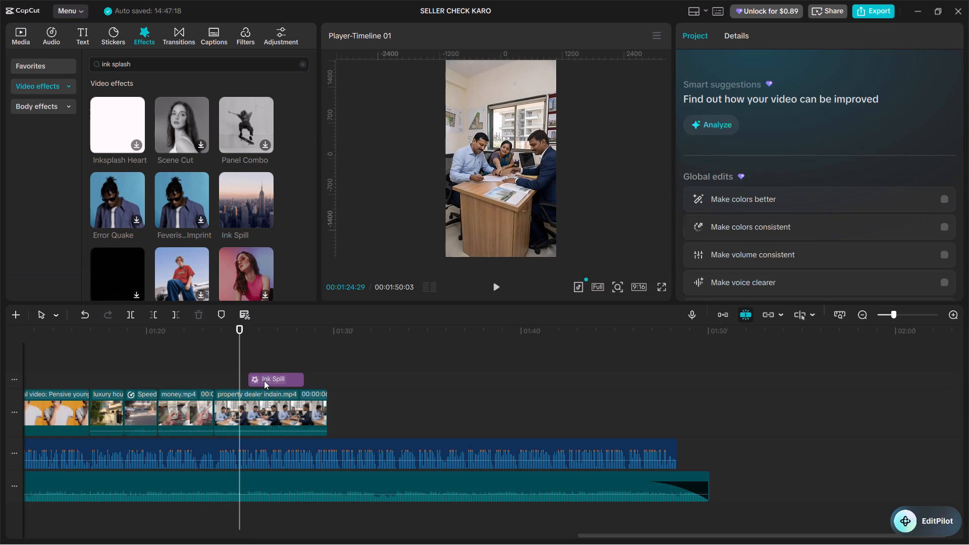
key(BackSpace)
click(167, 63)
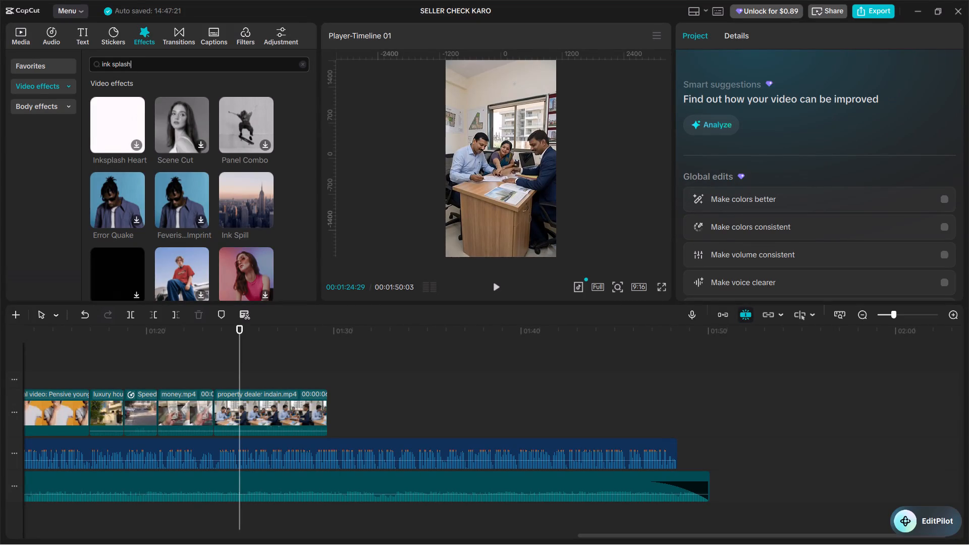
Find the cut point against the voice-over and split the property dealer indain clip at 00:01:25:21.
click(234, 365)
drag(234, 365, 217, 373)
key(space)
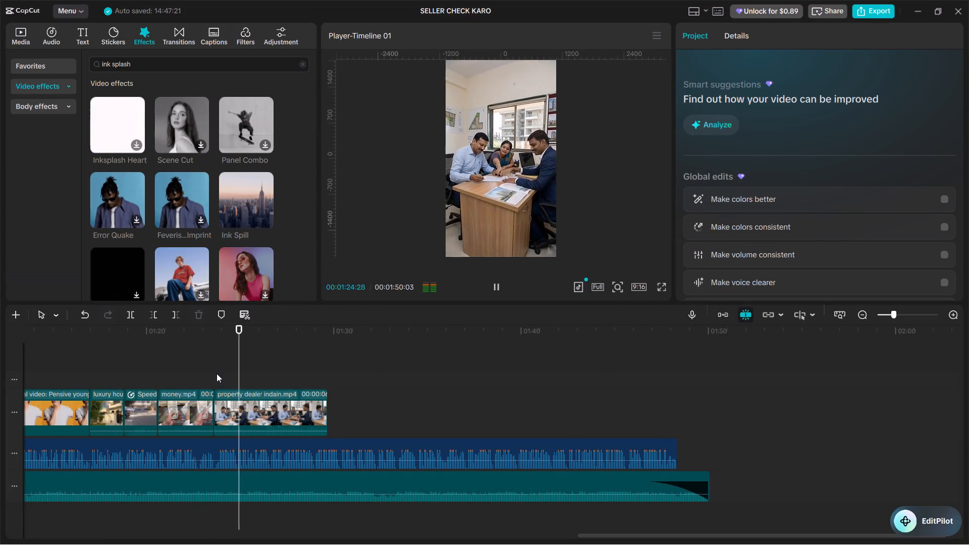
key(space)
key(space)
key(space)
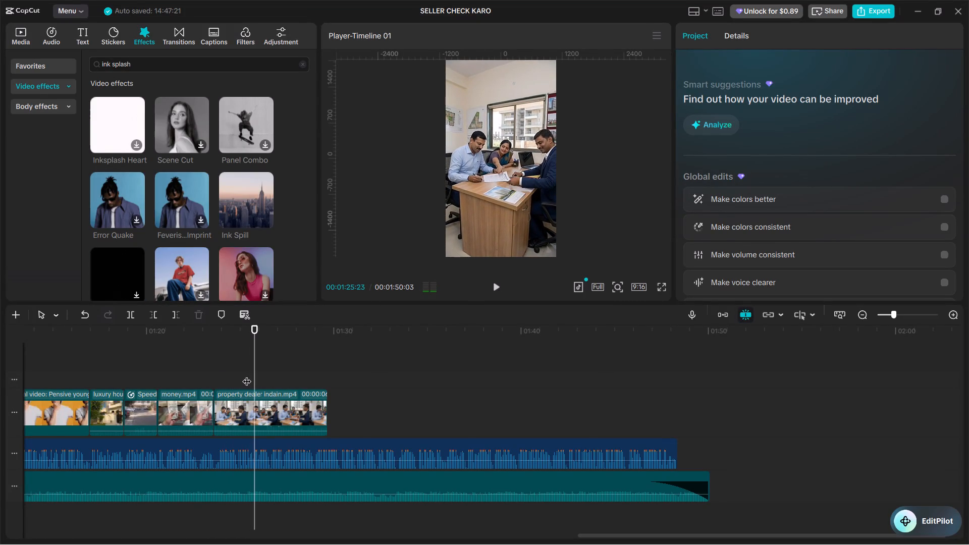
ctrl+scroll(247, 375, up, 15)
alt+scroll(247, 374, up, 3)
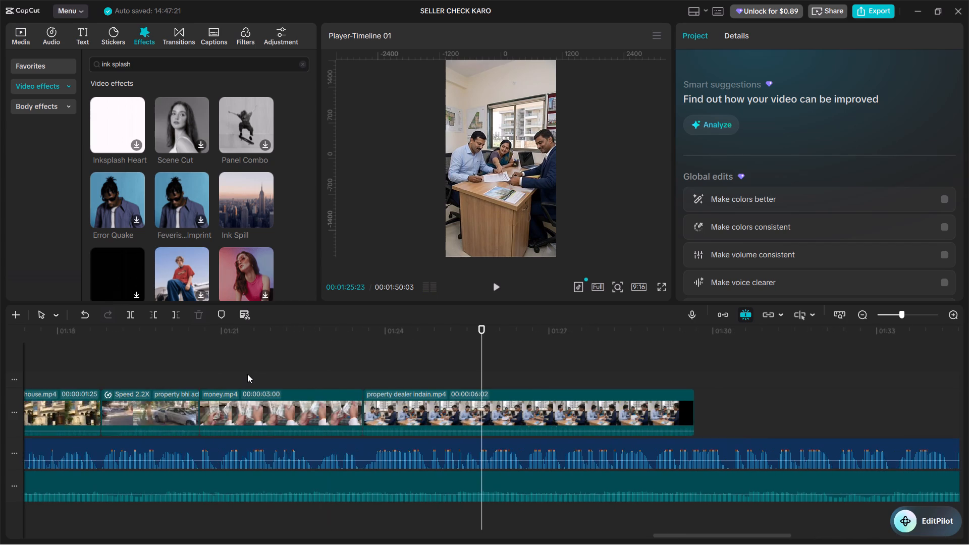
alt+scroll(400, 390, down, 2)
click(297, 365)
drag(297, 365, 280, 365)
key(space)
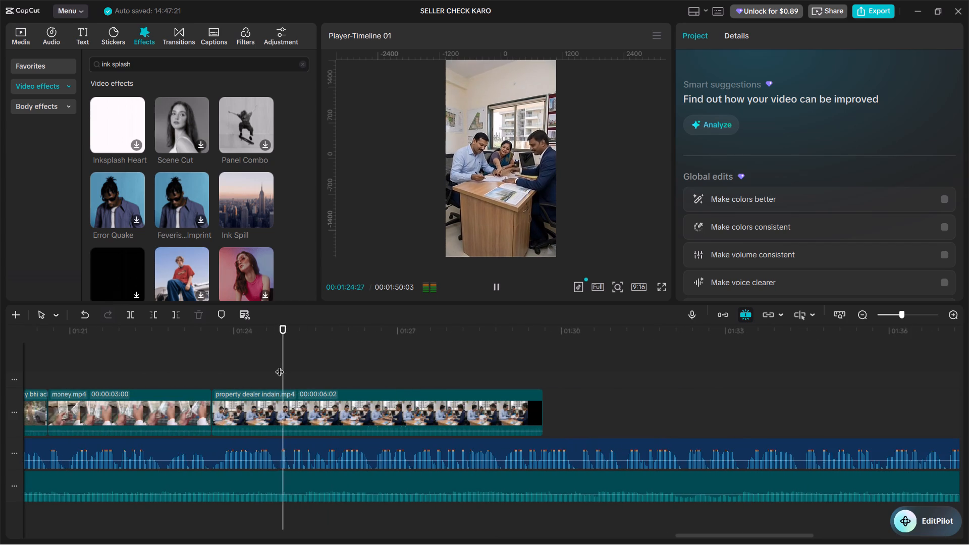
key(space)
double_click(328, 366)
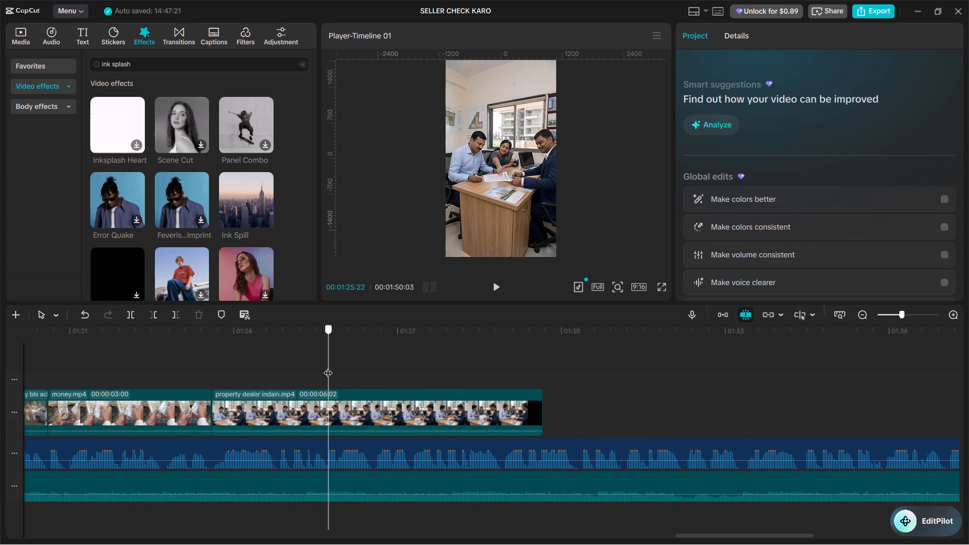
key(space)
double_click(328, 366)
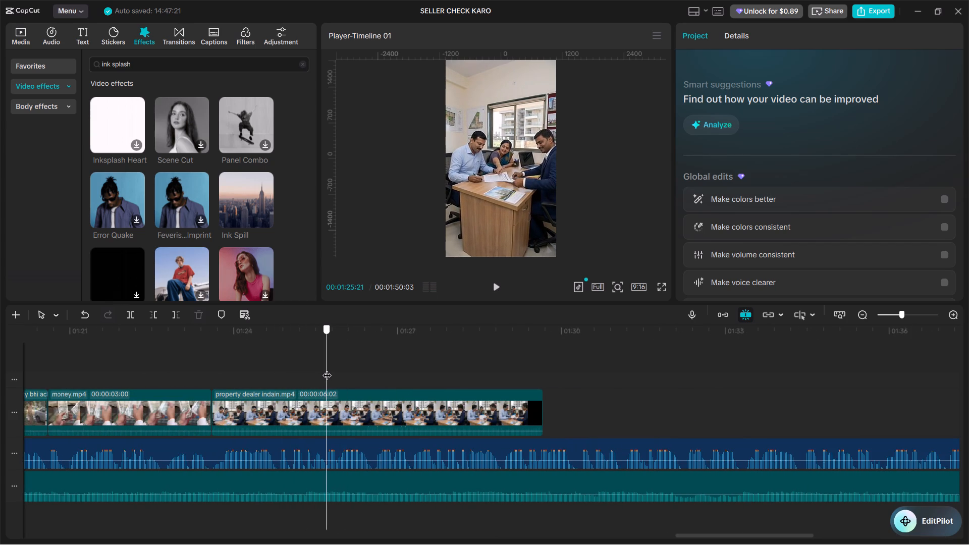
click(338, 410)
key(ctrl+b)
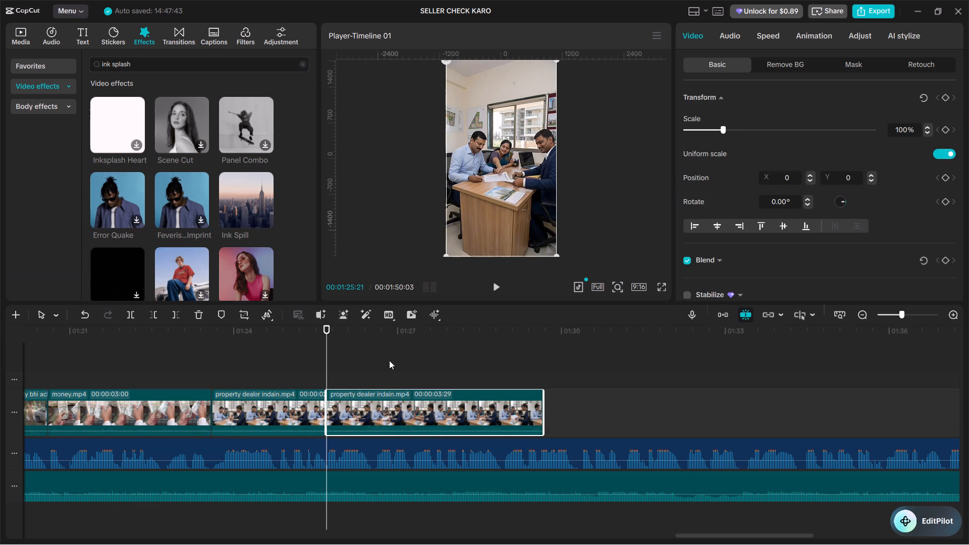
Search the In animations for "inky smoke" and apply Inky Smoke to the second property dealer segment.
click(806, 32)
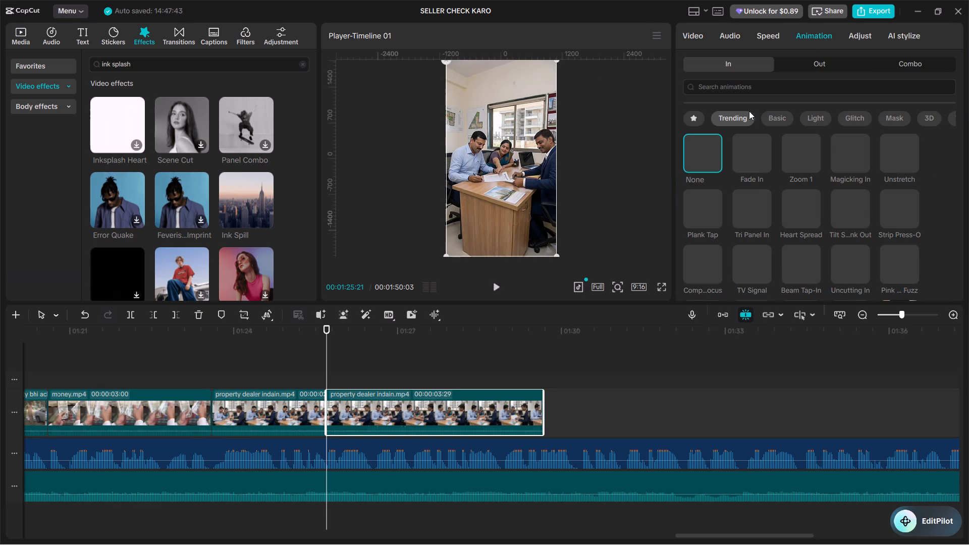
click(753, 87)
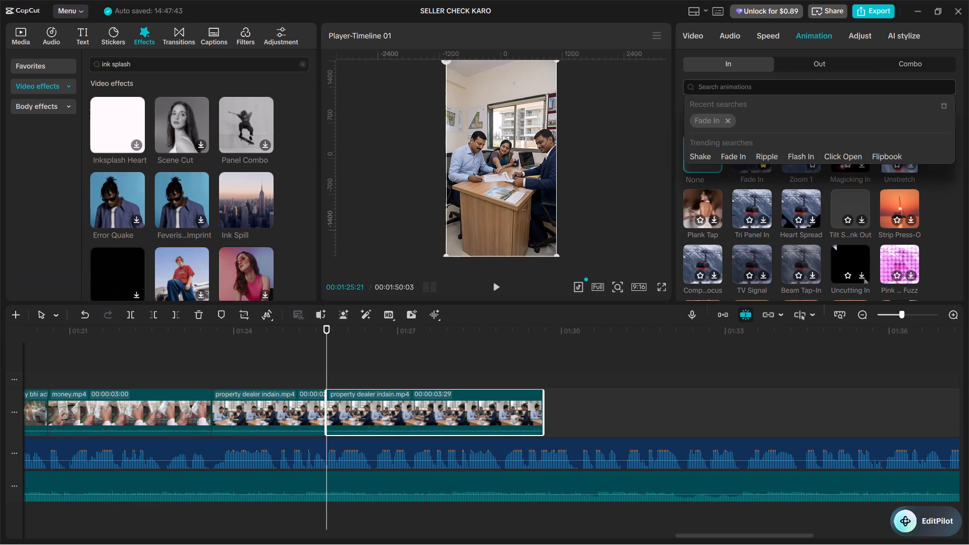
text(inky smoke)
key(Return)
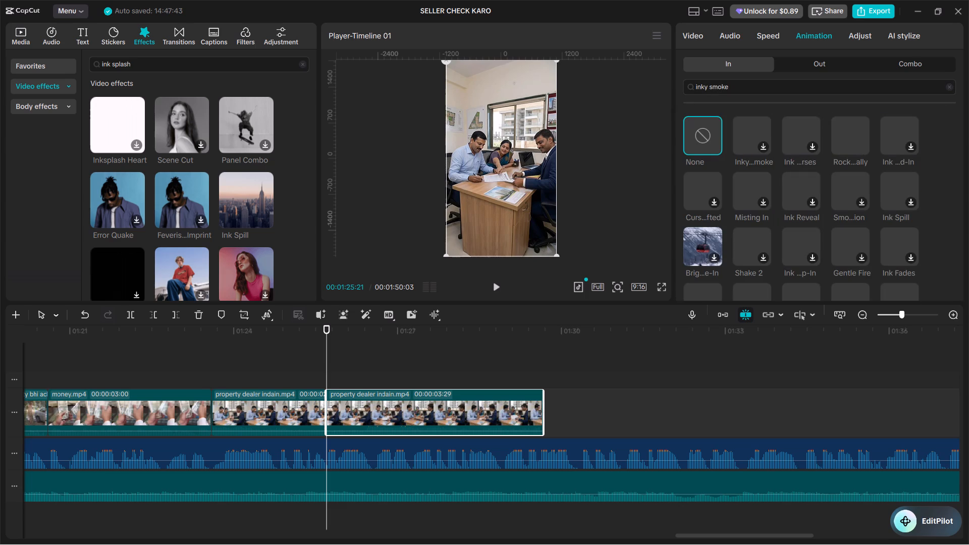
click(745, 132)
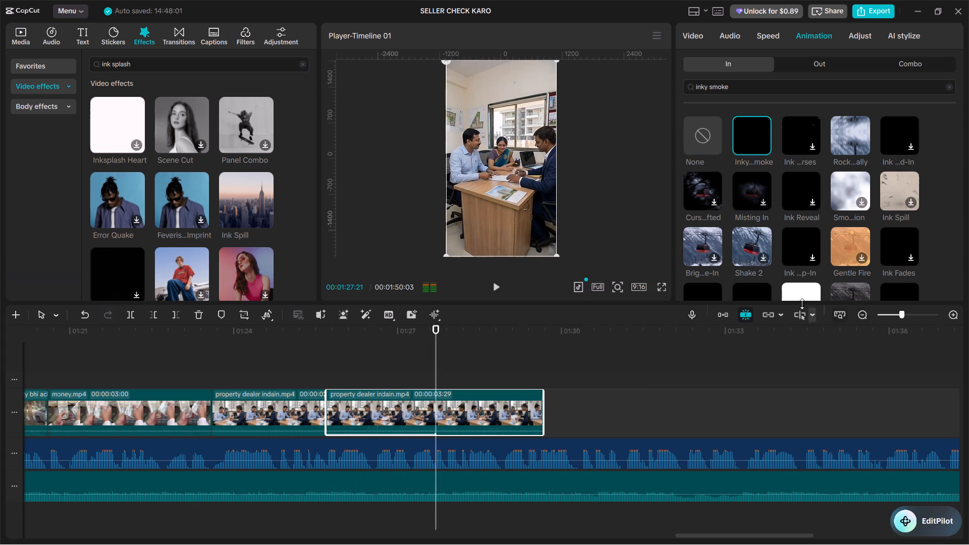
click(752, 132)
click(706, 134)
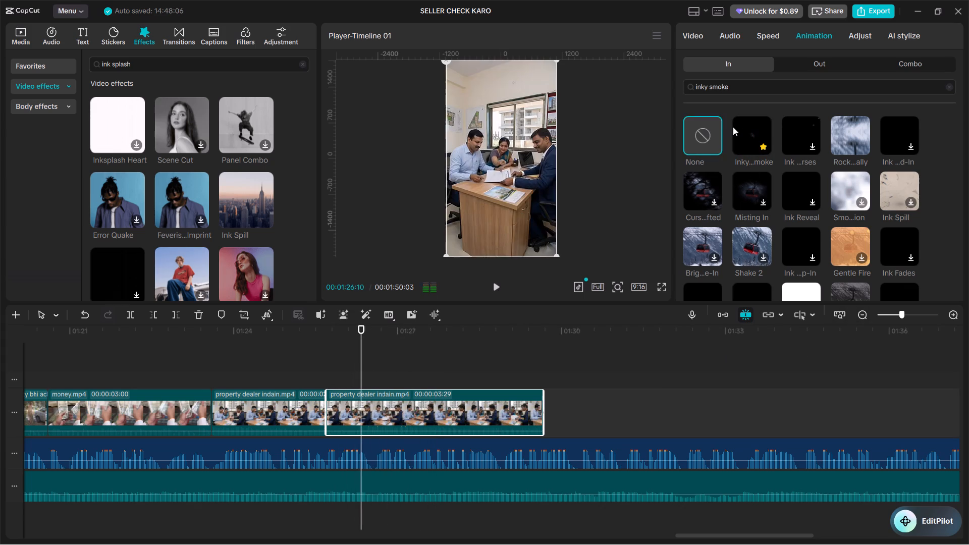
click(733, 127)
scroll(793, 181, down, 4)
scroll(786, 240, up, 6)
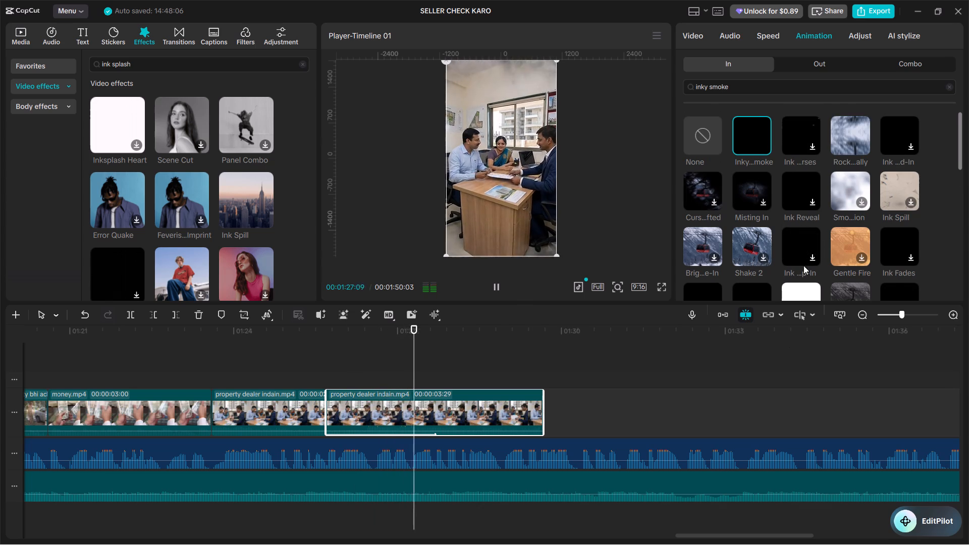
Play across the cut between the two property dealer segments to check the Inky Smoke animation.
click(230, 365)
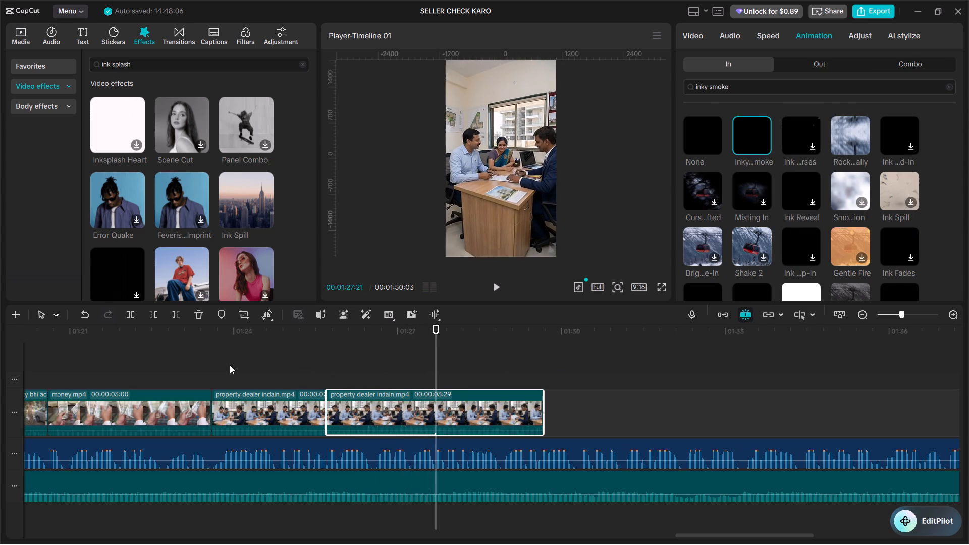
drag(230, 365, 212, 369)
key(space)
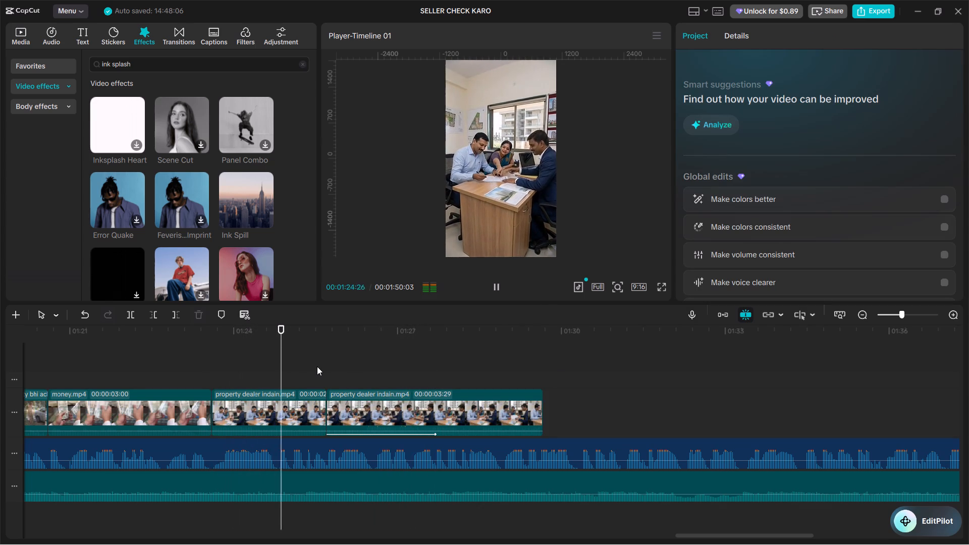
key(space)
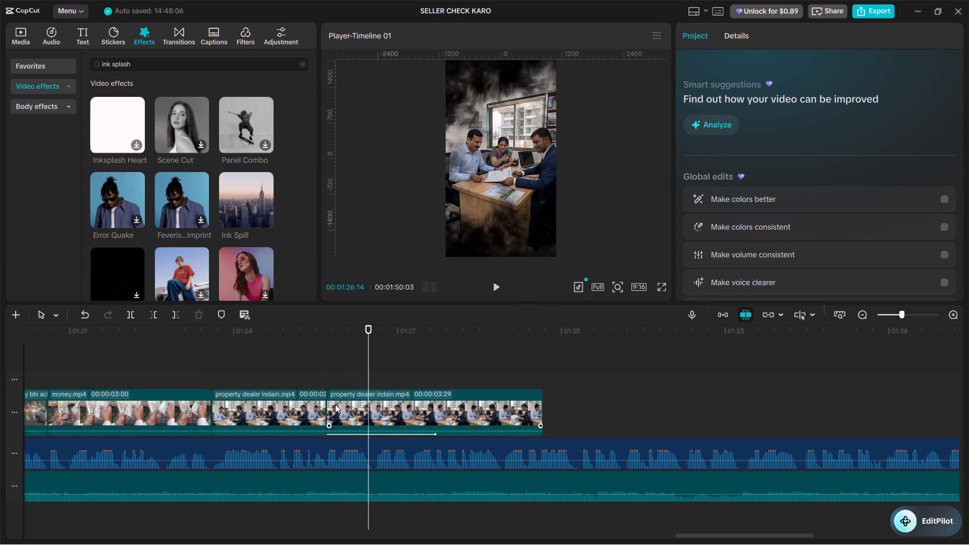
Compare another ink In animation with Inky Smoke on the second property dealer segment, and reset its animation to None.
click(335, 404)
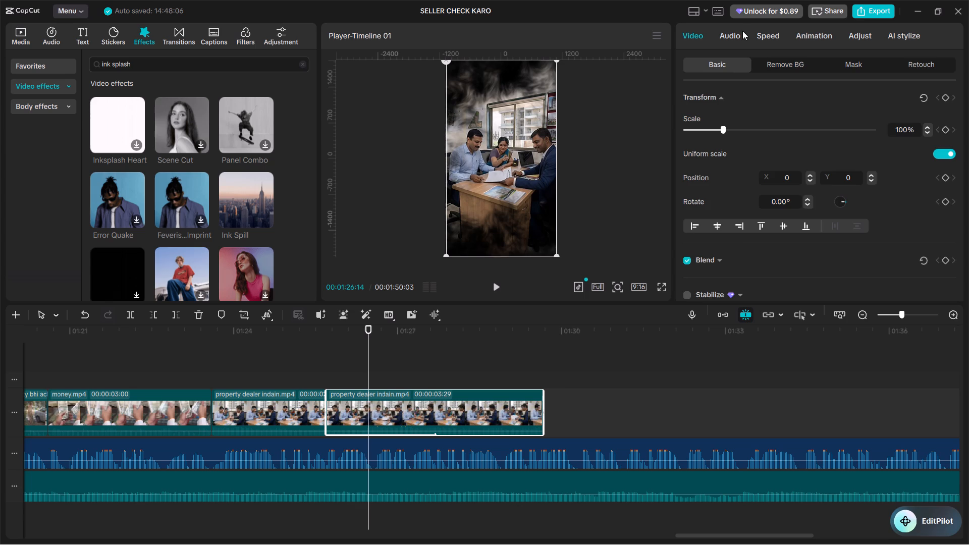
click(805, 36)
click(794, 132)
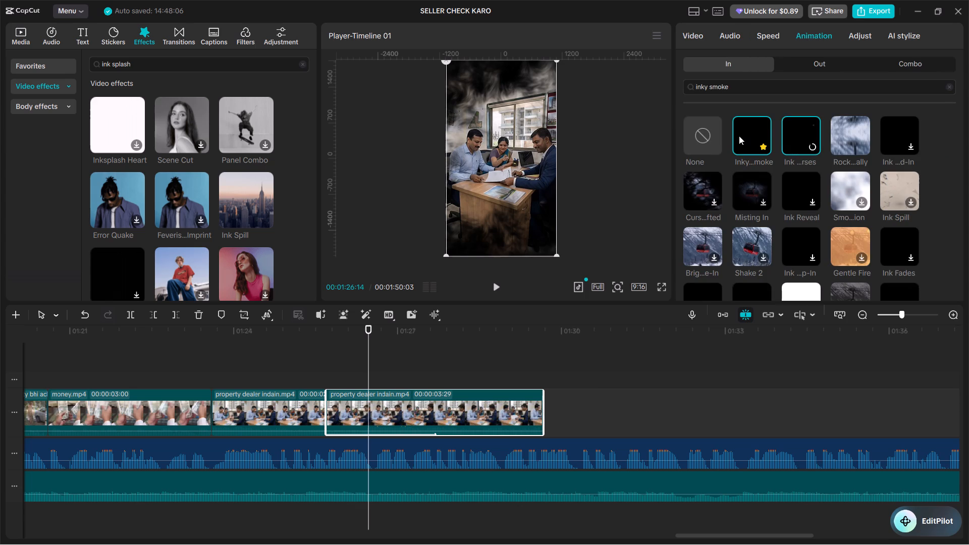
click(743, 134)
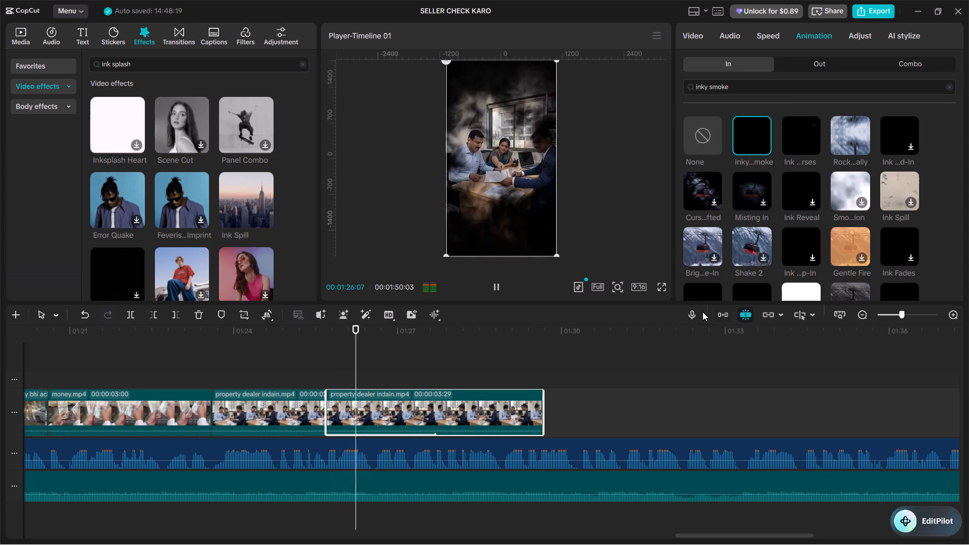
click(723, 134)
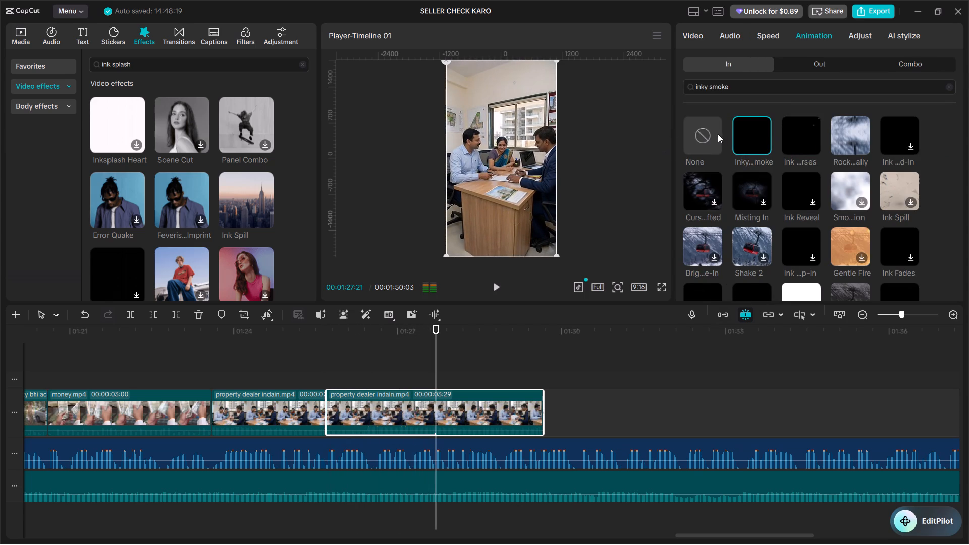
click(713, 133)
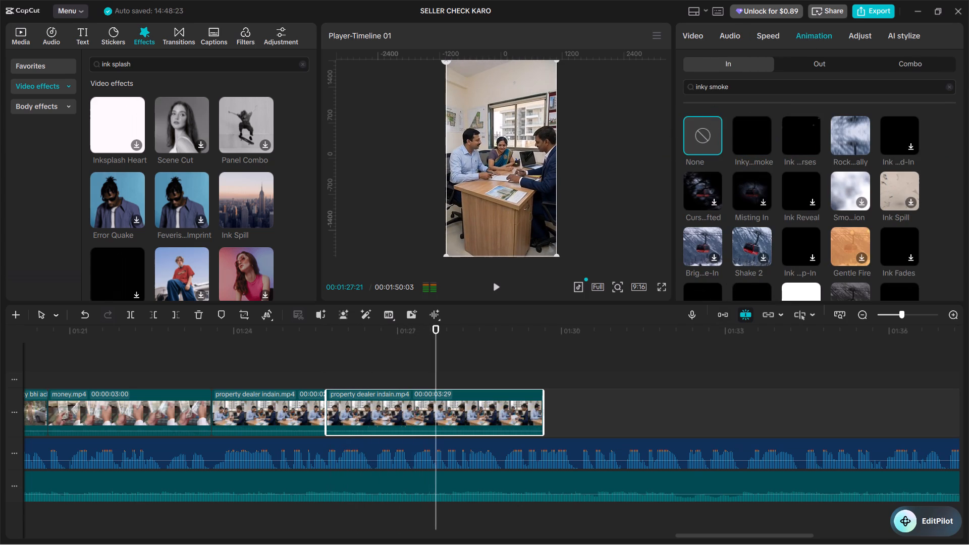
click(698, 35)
Return the playhead to the cut at 00:01:25:21 and apply Inky Smoke from the favourite In animations to the second property dealer segment.
click(362, 371)
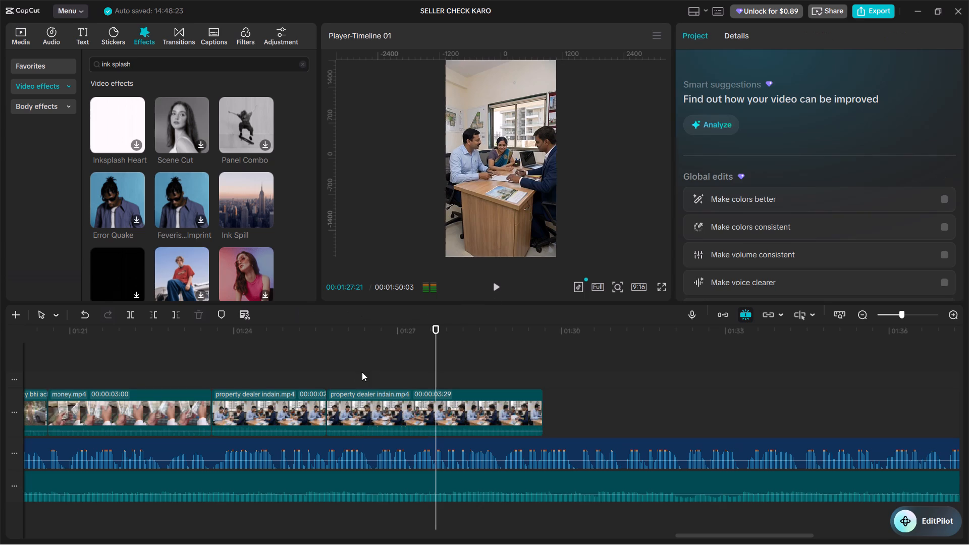
click(333, 366)
drag(333, 366, 326, 363)
click(368, 403)
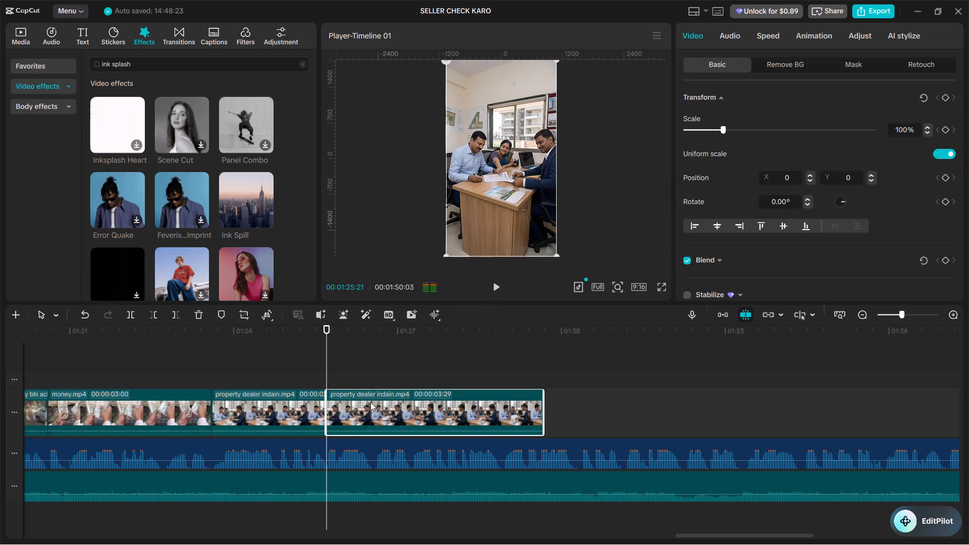
click(811, 35)
click(745, 88)
key(ctrl+a)
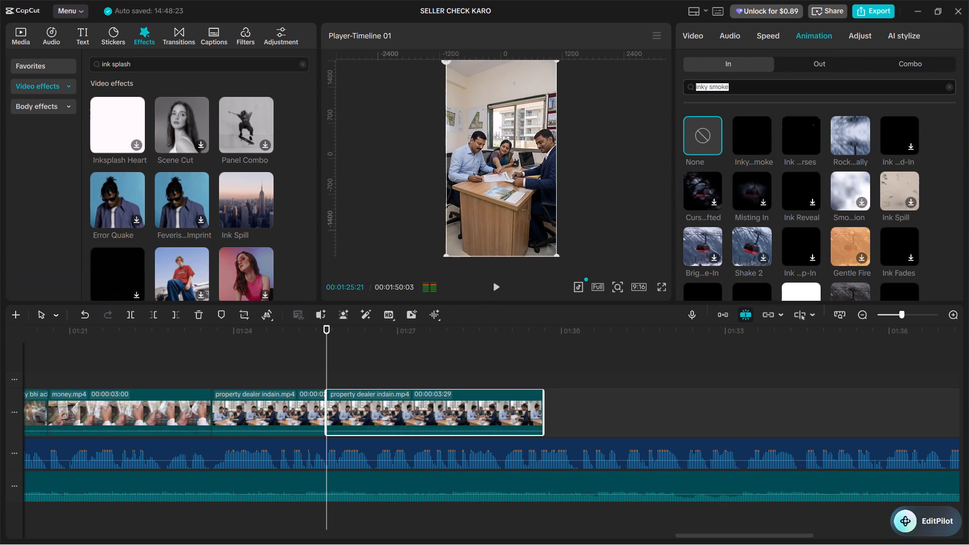
key(BackSpace)
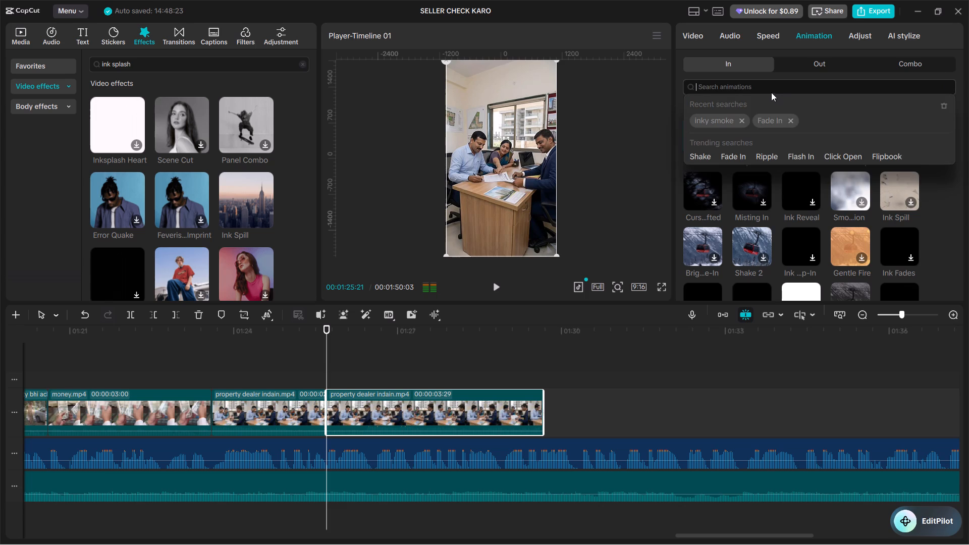
click(934, 197)
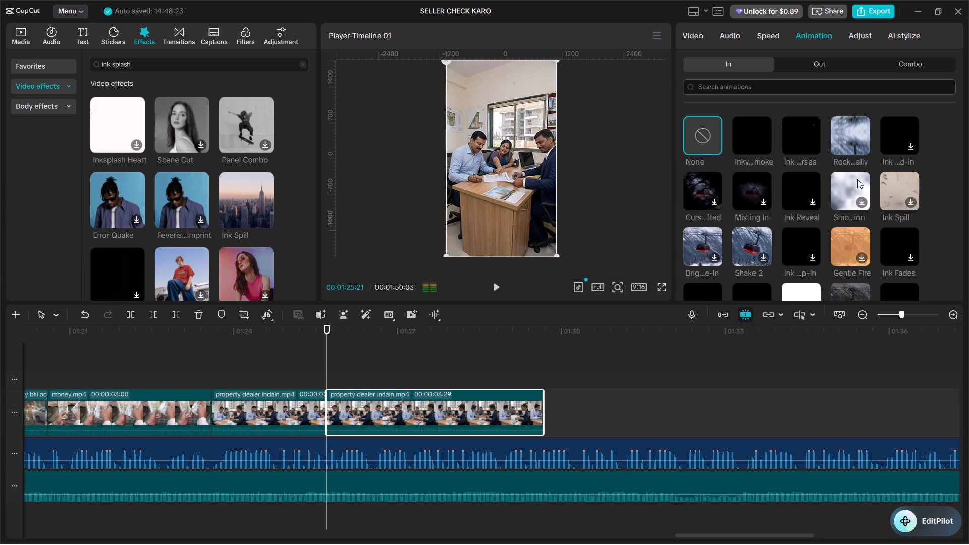
key(BackSpace)
key(BackSpace)
key(BackSpace)
click(734, 61)
click(807, 65)
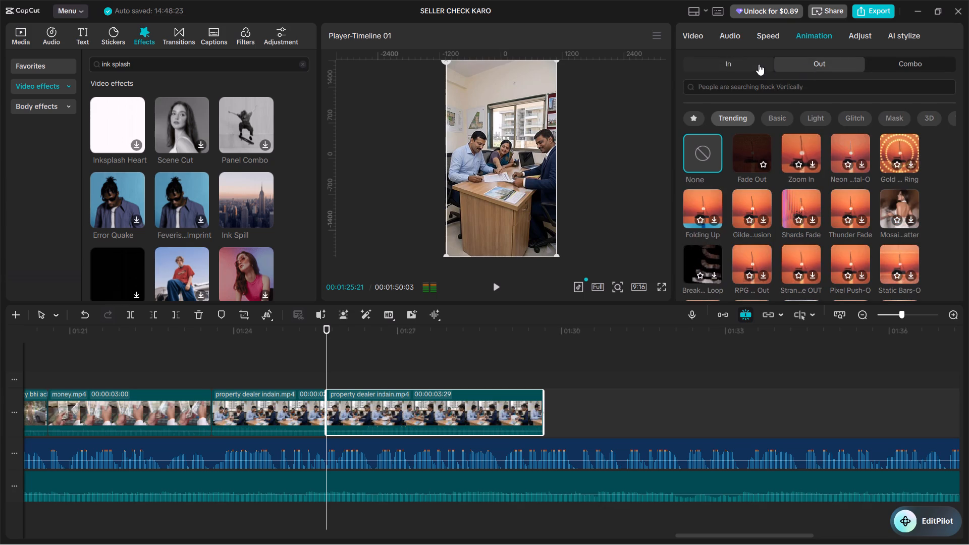
click(757, 64)
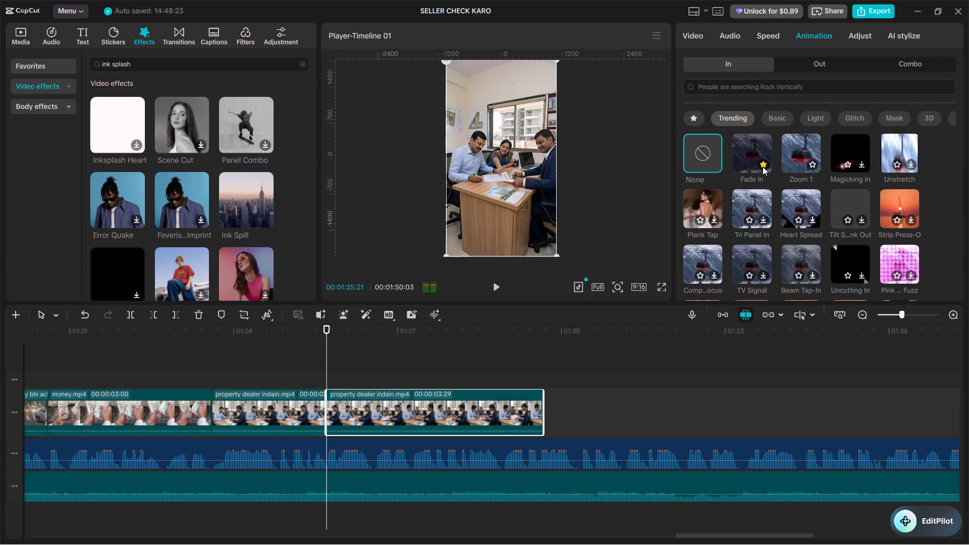
click(693, 114)
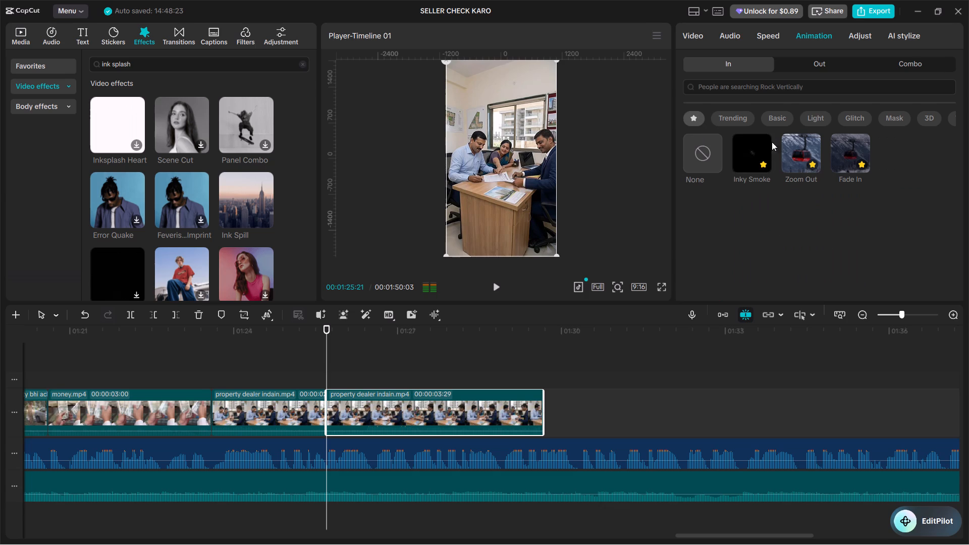
click(758, 145)
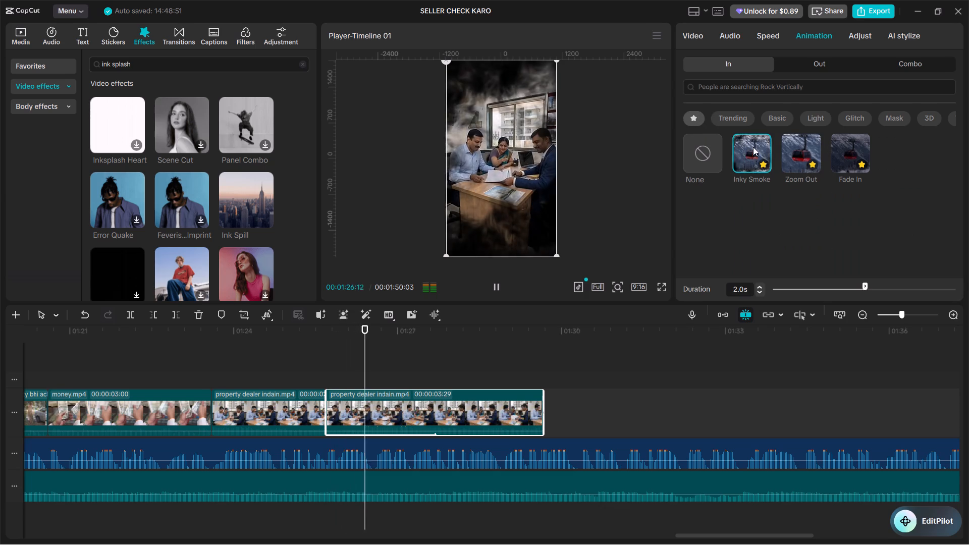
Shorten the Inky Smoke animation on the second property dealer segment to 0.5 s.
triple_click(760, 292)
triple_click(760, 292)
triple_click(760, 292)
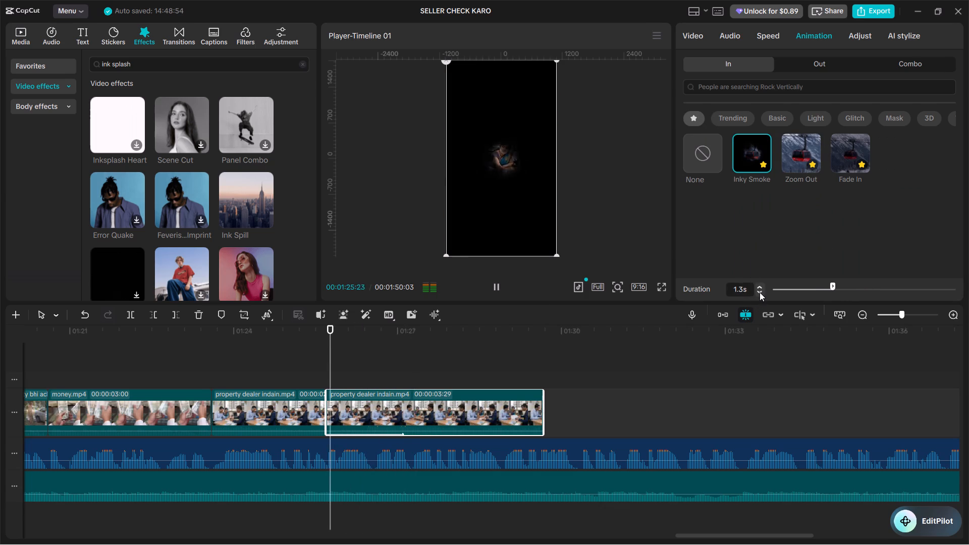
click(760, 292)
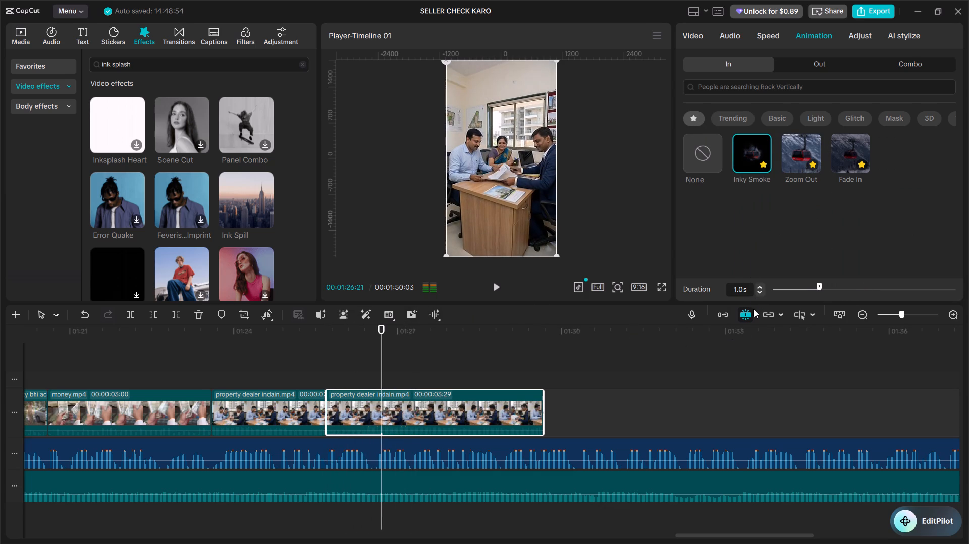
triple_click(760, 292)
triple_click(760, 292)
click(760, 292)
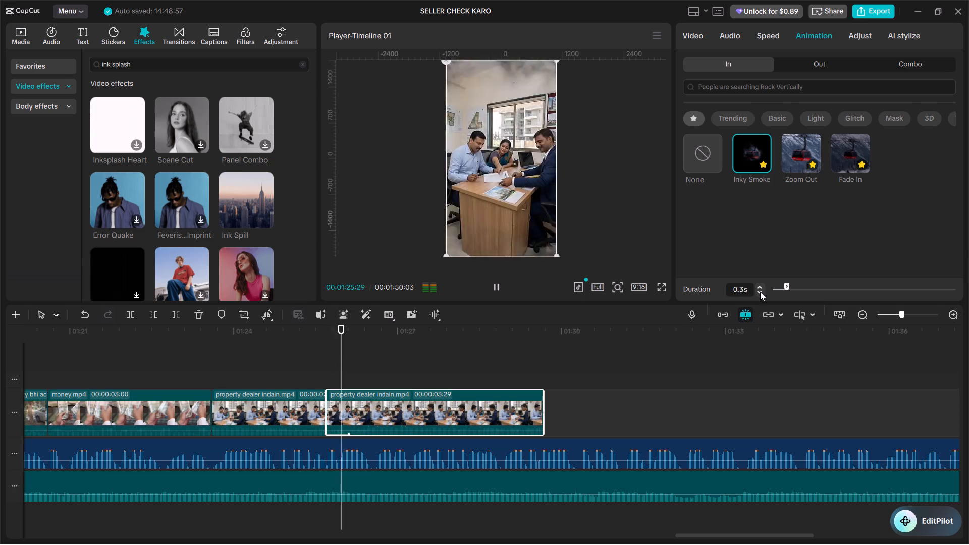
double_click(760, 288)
Play across the cut between the two property dealer segments to check the shortened Inky Smoke animation.
click(313, 372)
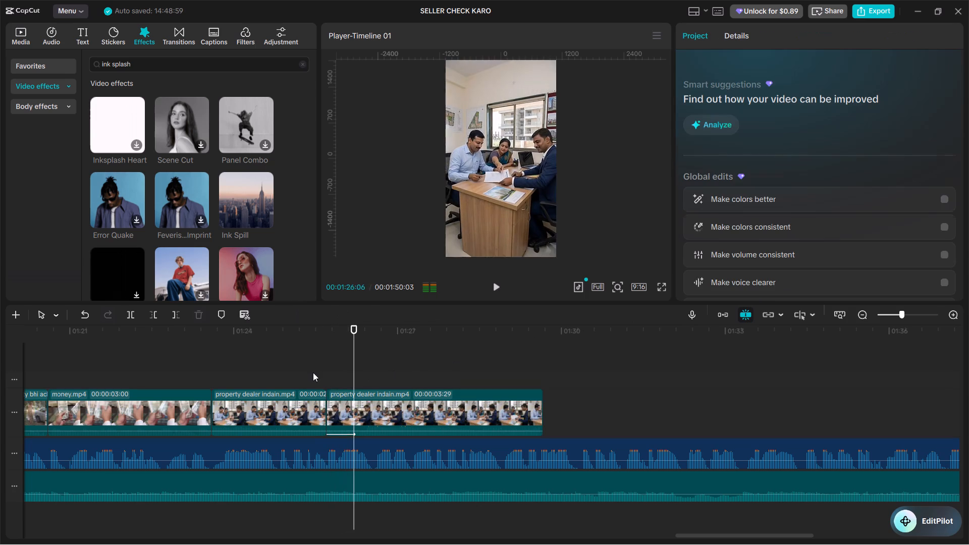
key(space)
click(277, 372)
key(space)
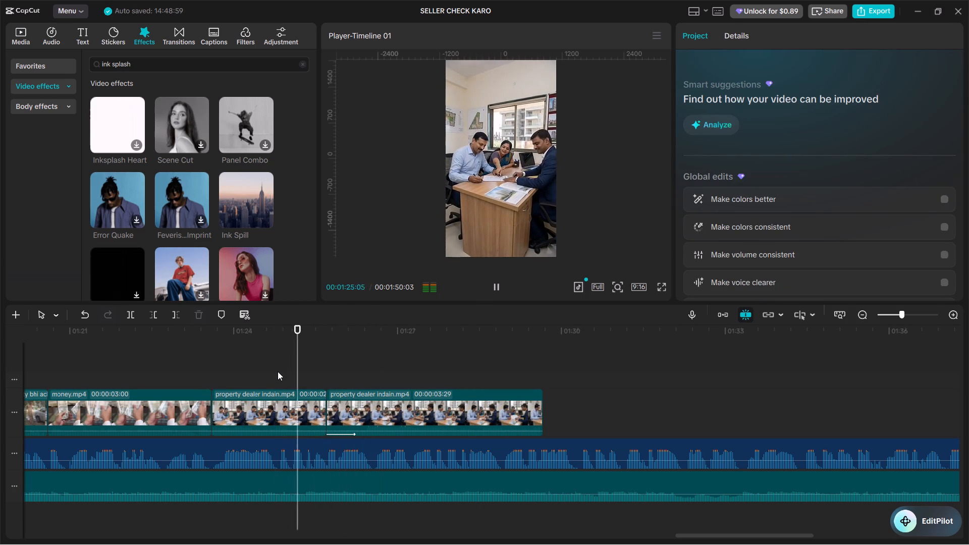
key(space)
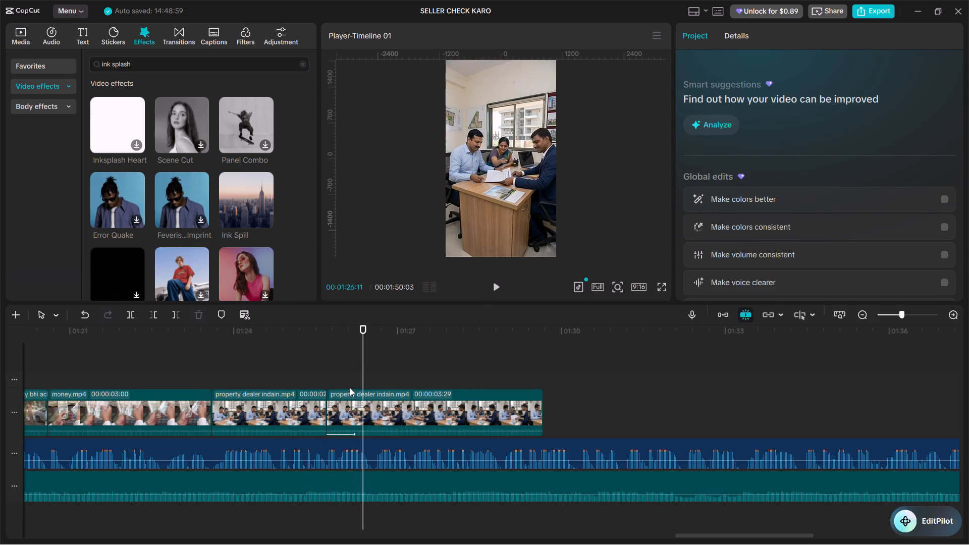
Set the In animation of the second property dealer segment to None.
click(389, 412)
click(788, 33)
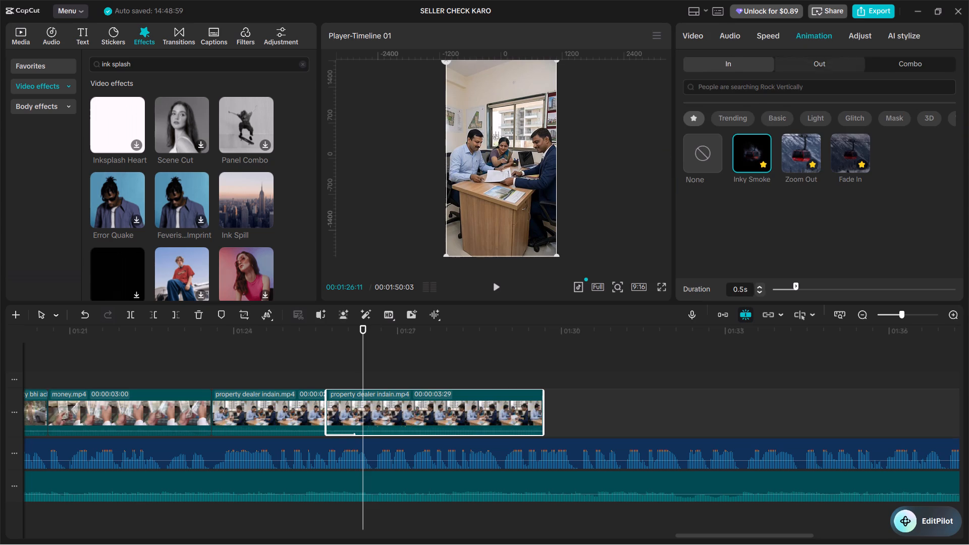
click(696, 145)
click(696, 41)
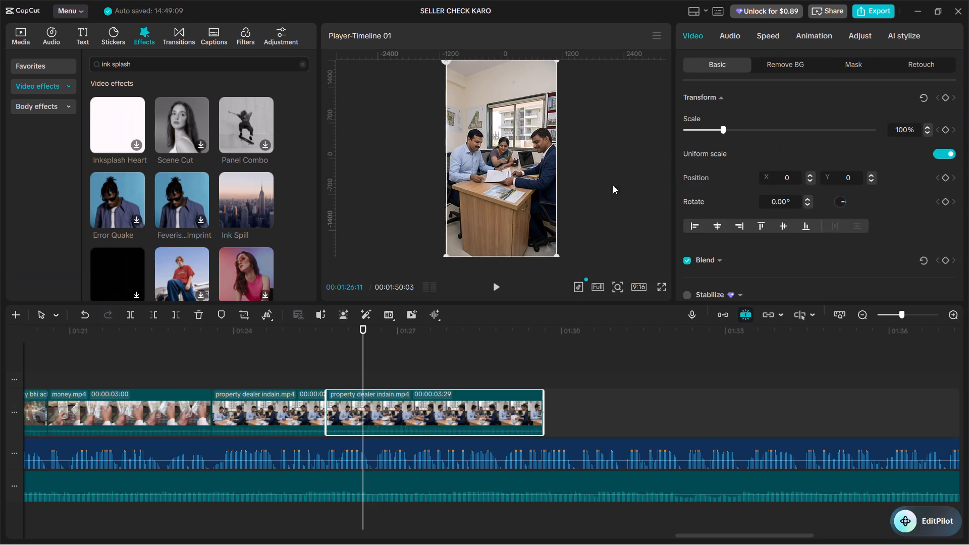
Play across the cut between the property dealer segments to review it without an animation.
click(258, 359)
key(space)
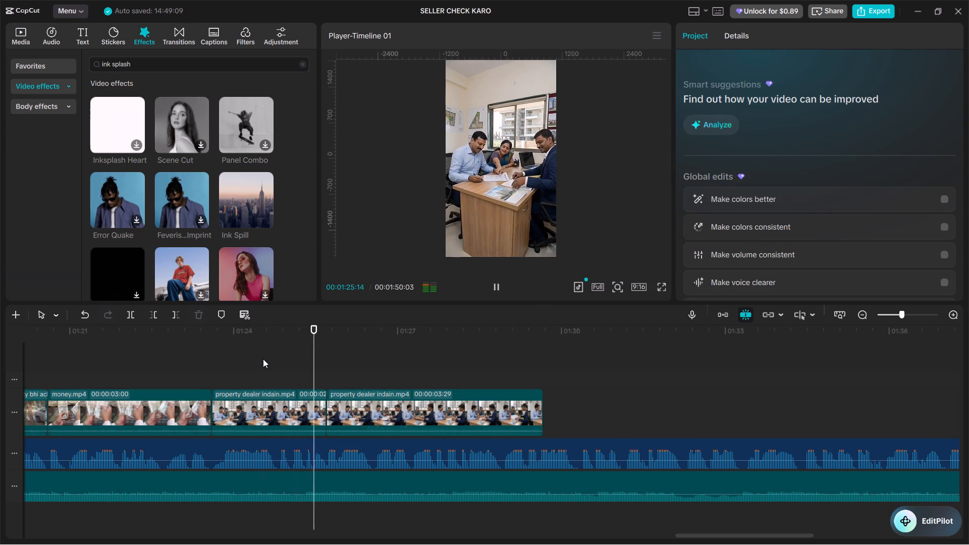
key(space)
key(space)
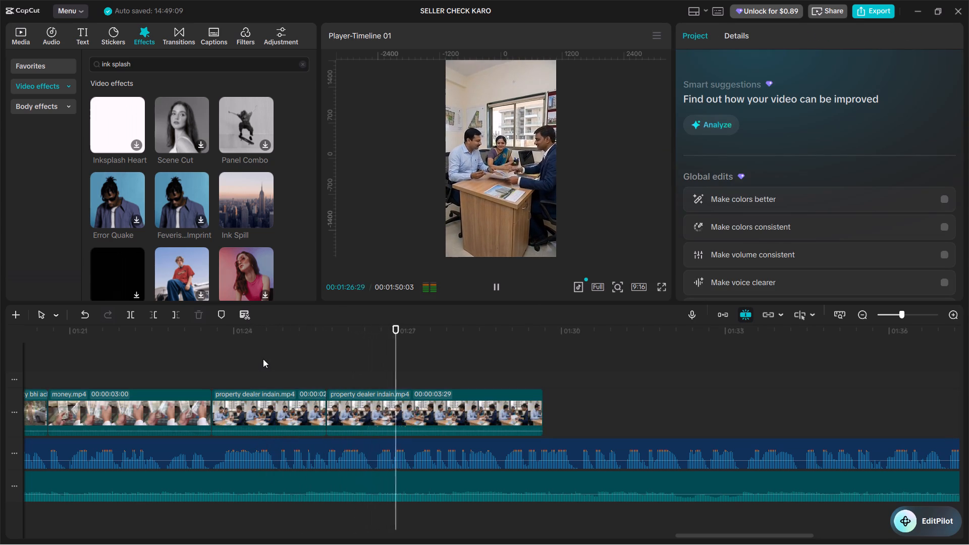
key(space)
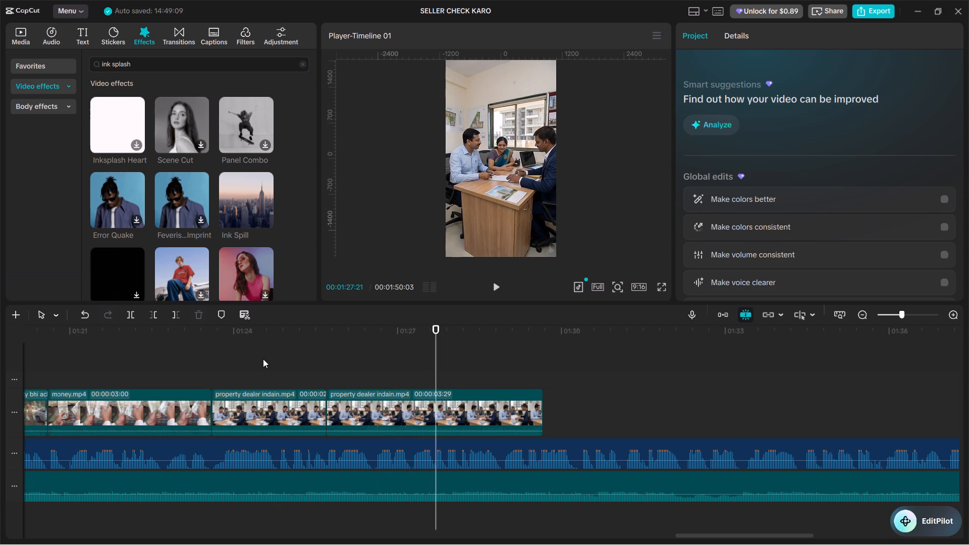
Undo the animation edits on the second property dealer segment and the split that separated the two segments.
key(ctrl+z)
key(ctrl+z)
key(ctrl+z)
key(ctrl+z)
key(ctrl+z)
key(ctrl+z)
key(ctrl+z)
key(ctrl+z)
key(ctrl+z)
key(ctrl+z)
key(ctrl+z)
key(ctrl+z)
key(ctrl+z)
key(ctrl+z)
key(ctrl+z)
key(ctrl+z)
key(ctrl+z)
key(ctrl+z)
key(ctrl+z)
key(ctrl+z)
key(ctrl+z)
key(ctrl+z)
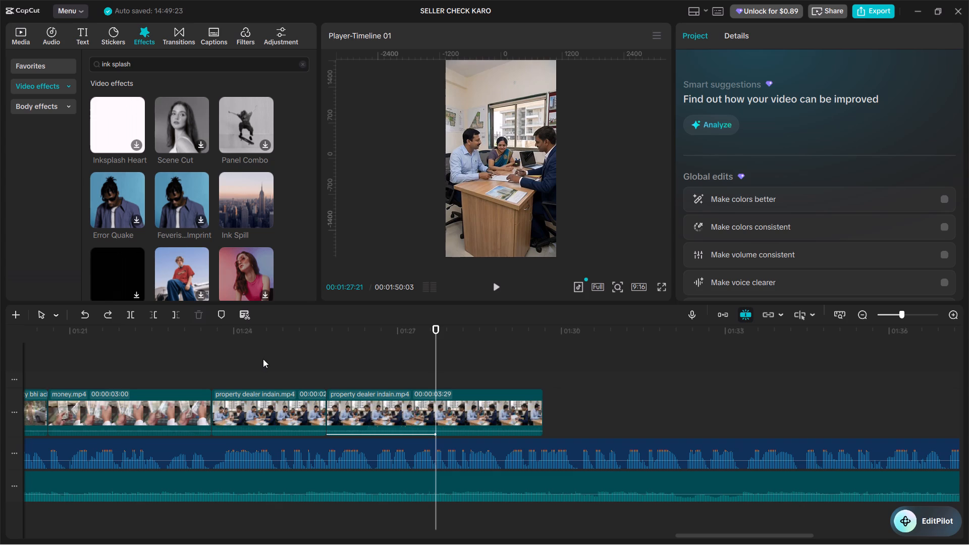
key(ctrl+z)
key(ctrl+z)
key(ctrl+z)
key(ctrl+z)
key(ctrl+z)
key(ctrl+z)
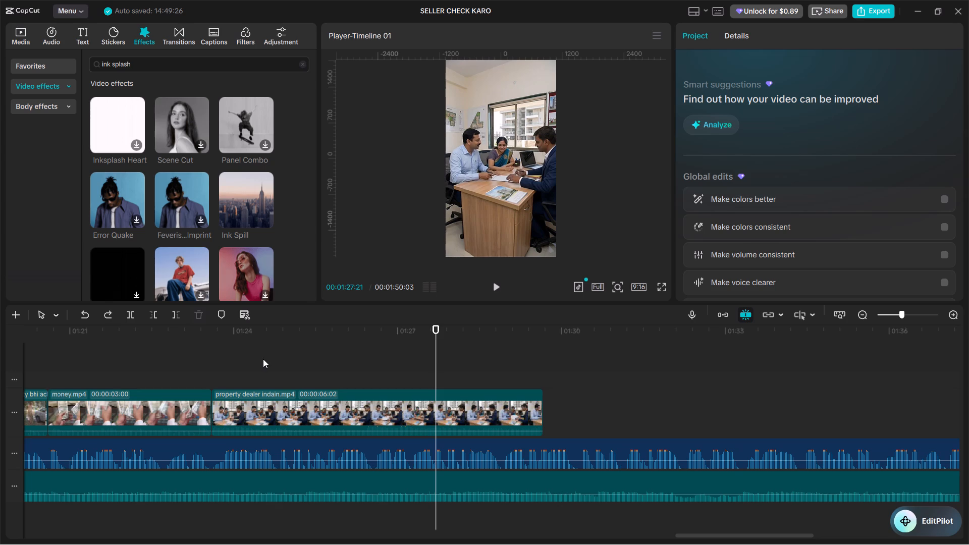
Play the property dealer clip against the voice-over to find where its footage should end.
click(222, 350)
drag(222, 350, 211, 350)
key(space)
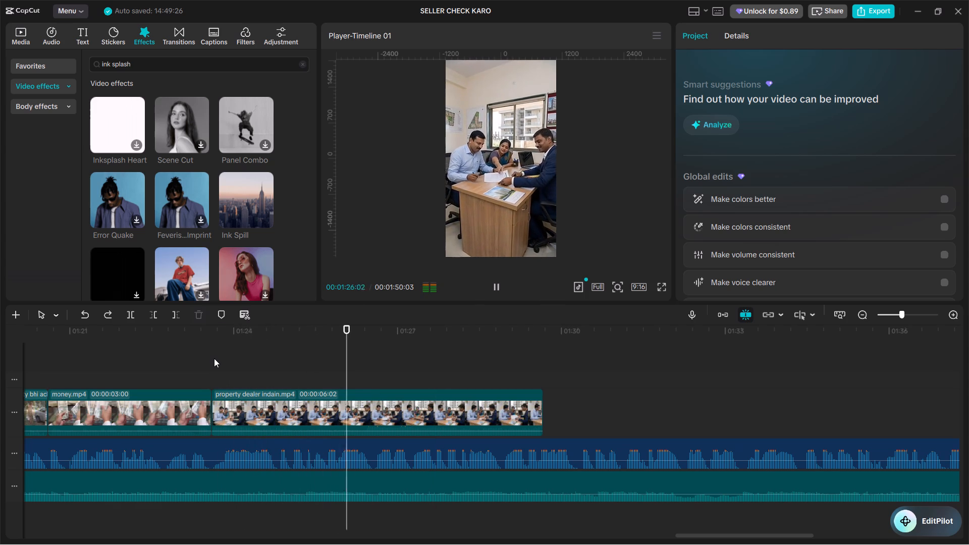
key(space)
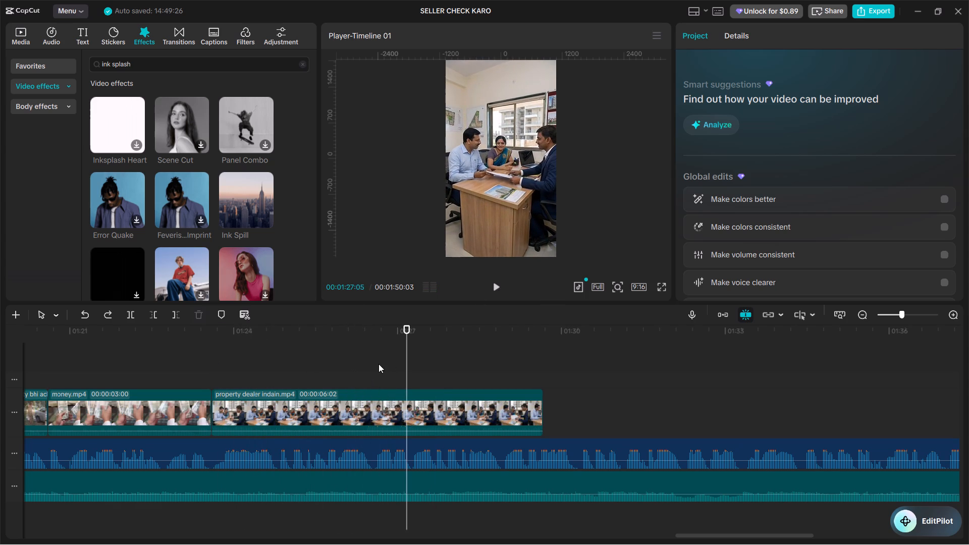
key(space)
click(413, 368)
drag(413, 367, 411, 372)
key(space)
click(411, 372)
key(space)
Split the property dealer clip at 00:01:27:07 and delete the part after the cut.
click(430, 407)
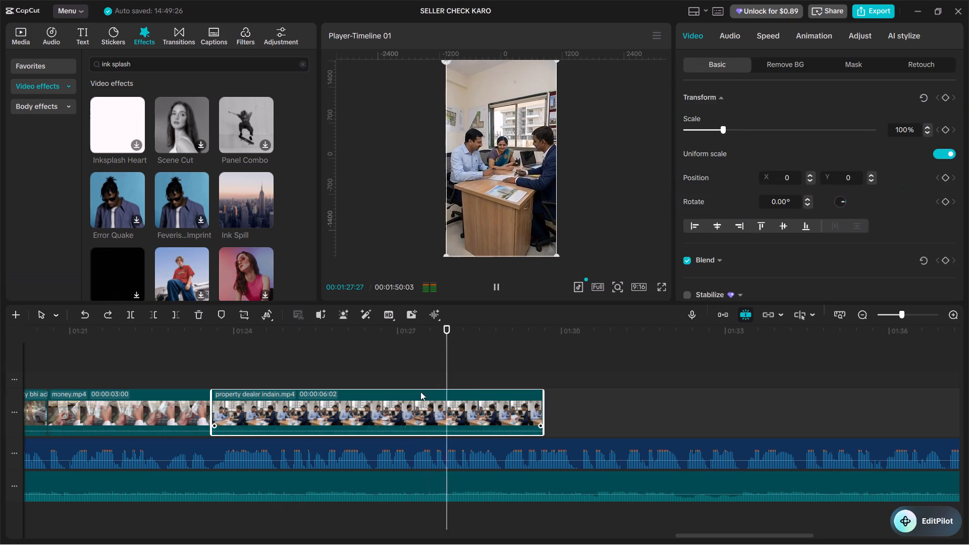
click(410, 364)
click(428, 414)
key(ctrl+b)
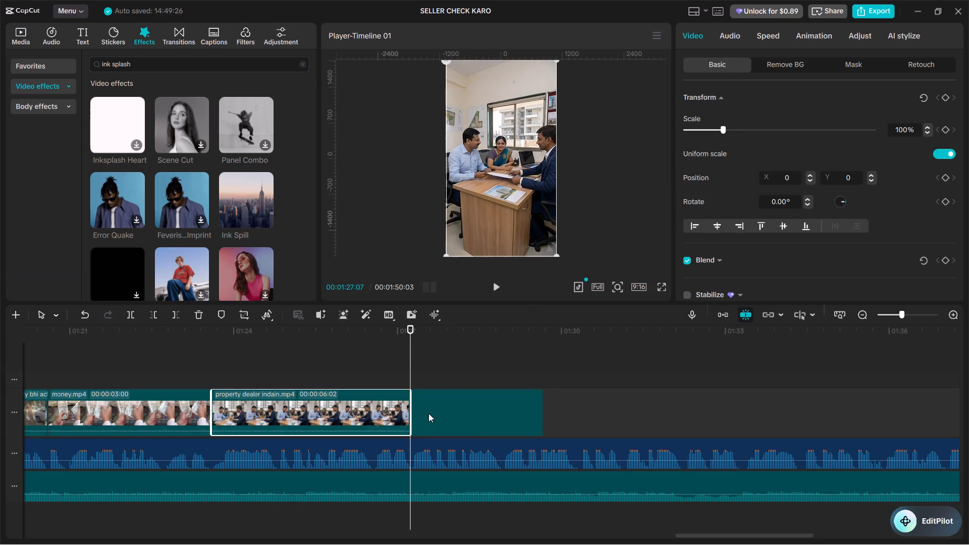
key(BackSpace)
Replay the voice-over from the property dealer clip's end at 00:01:27:07 to decide what footage should follow.
key(space)
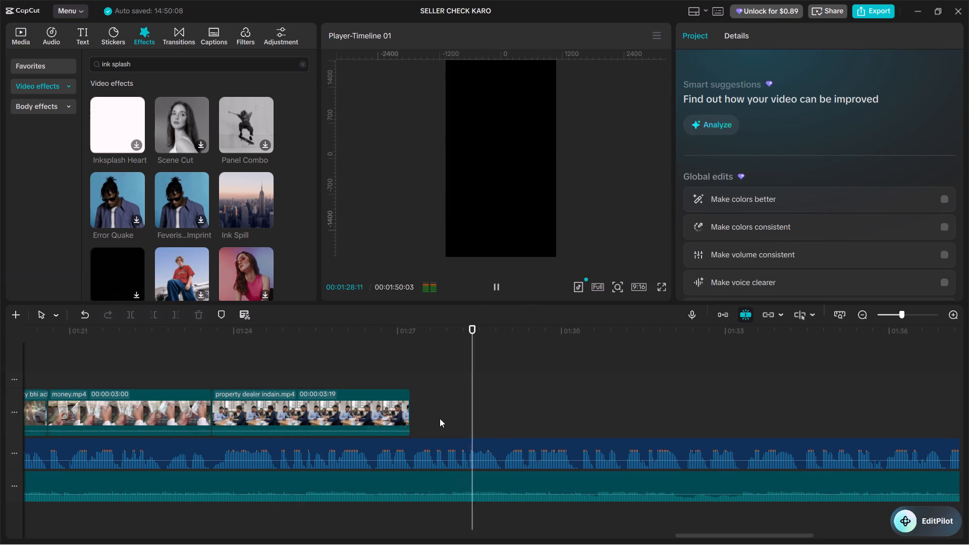
key(space)
key(alt+Tab)
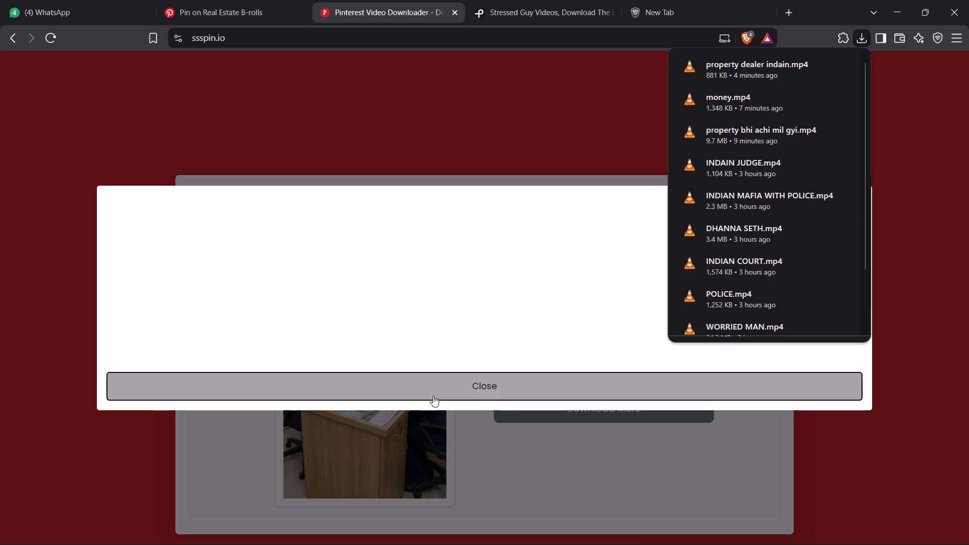
key(alt+Tab)
click(410, 372)
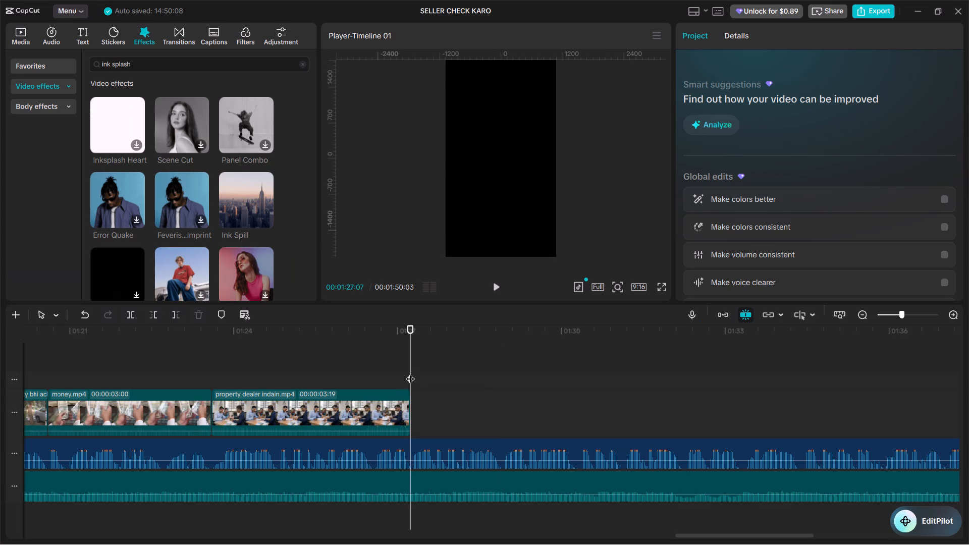
key(space)
click(410, 374)
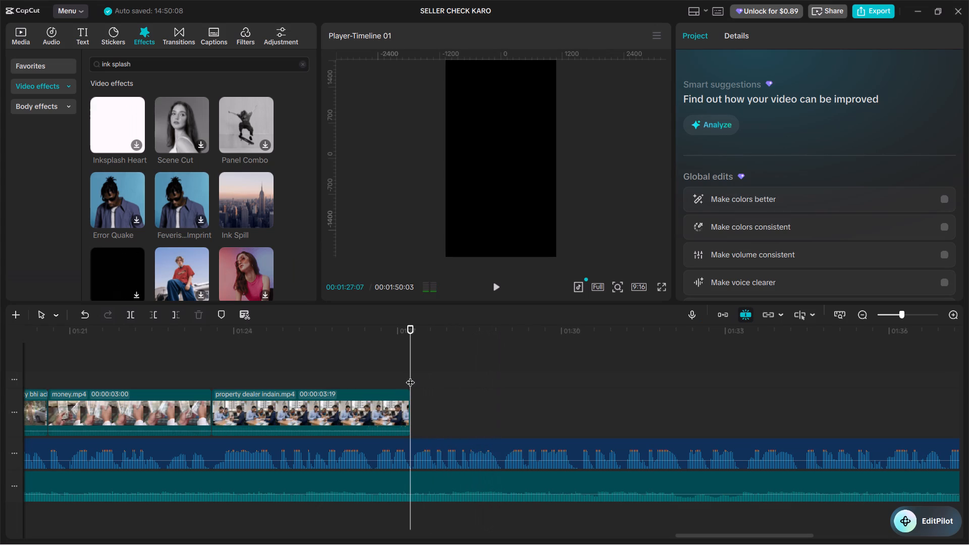
key(space)
click(409, 371)
Switch to Pinterest in the browser, search for "indian guy in worry" and look through the video results.
key(alt+Tab)
click(204, 15)
click(234, 72)
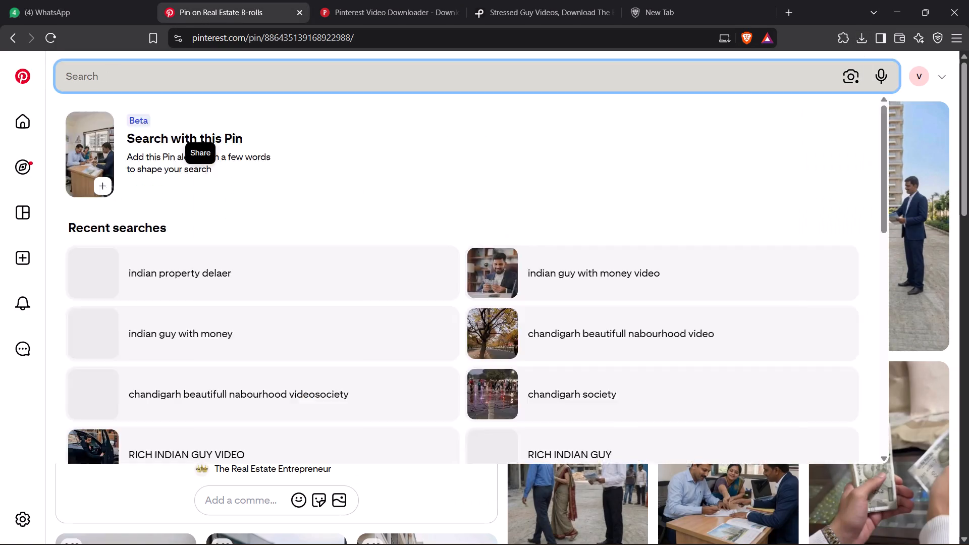
click(233, 73)
text(indain)
key(space)
key(BackSpace)
key(BackSpace)
key(BackSpace)
key(BackSpace)
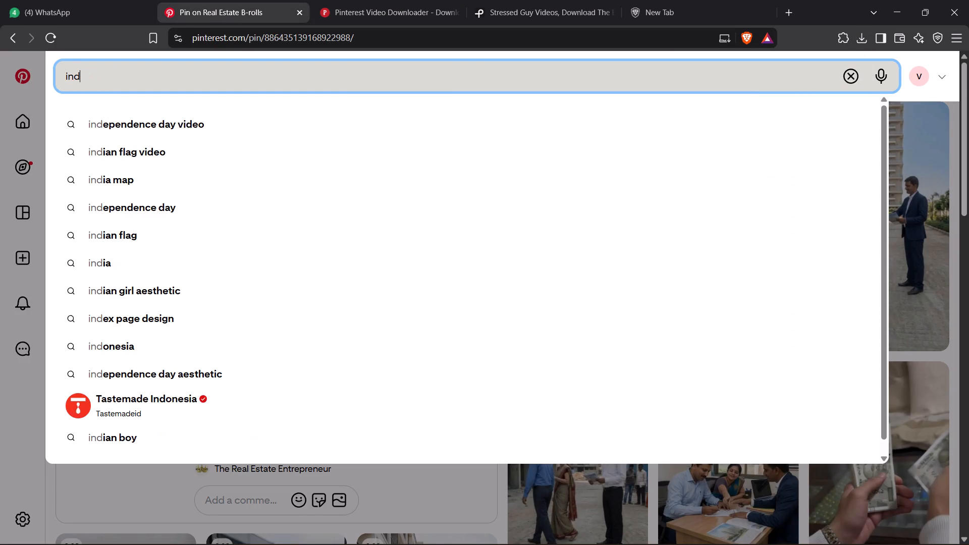
text(ian guy in worry)
key(space)
key(Return)
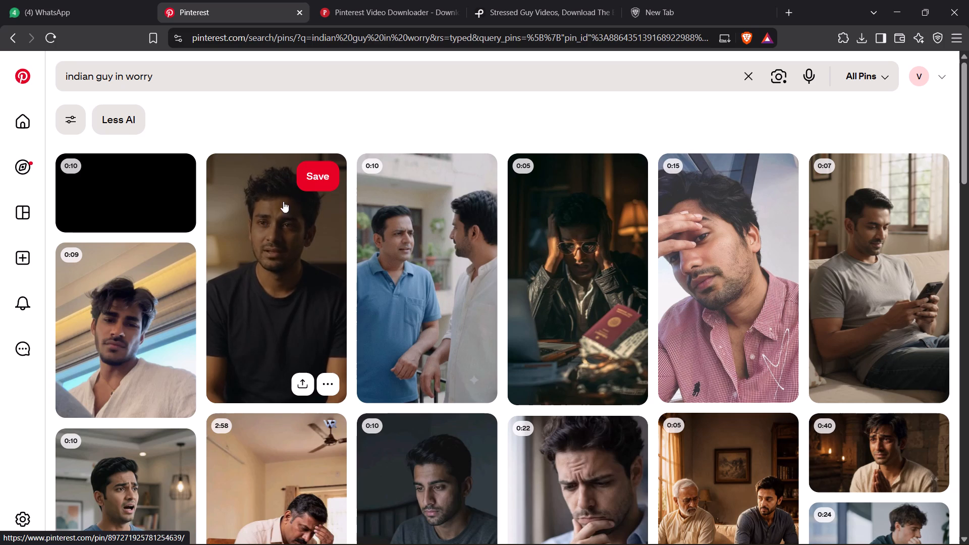
scroll(340, 115, down, 3)
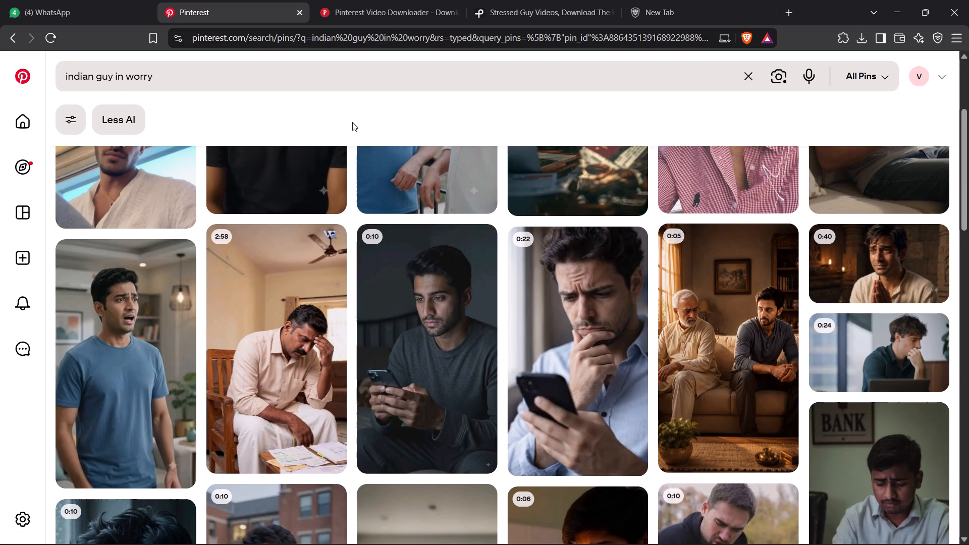
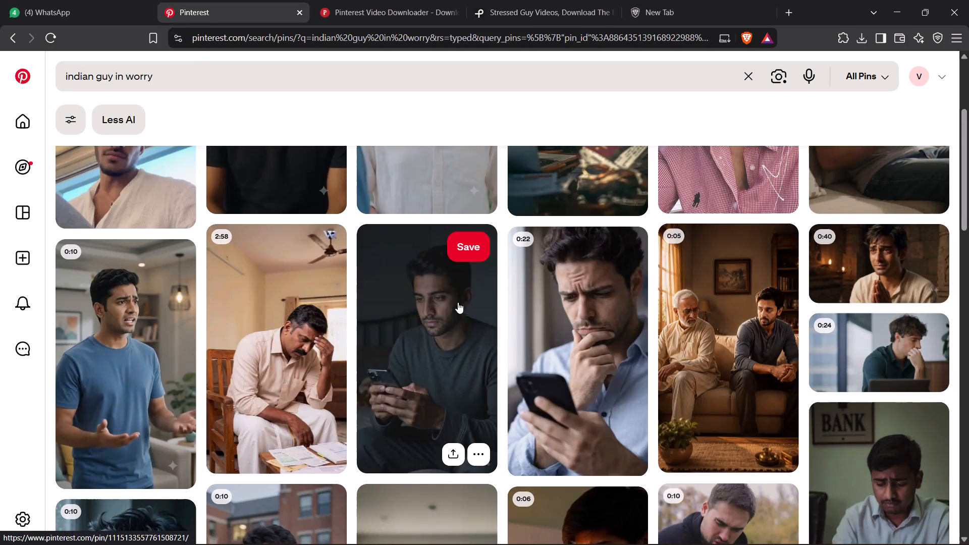
Look through the "indian guy in worry" video results and filter them to show less AI content.
scroll(639, 345, down, 5)
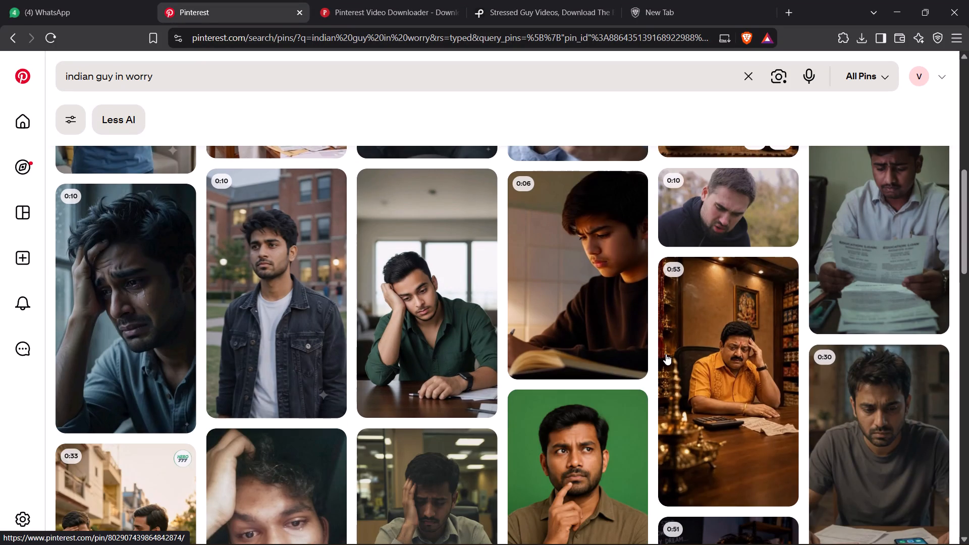
scroll(666, 354, down, 4)
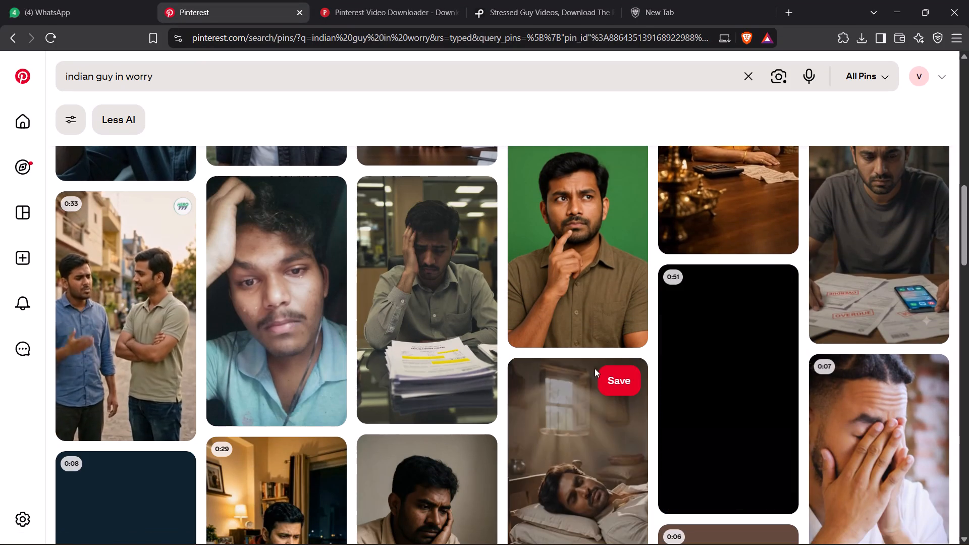
scroll(723, 374, up, 20)
scroll(723, 374, up, 2)
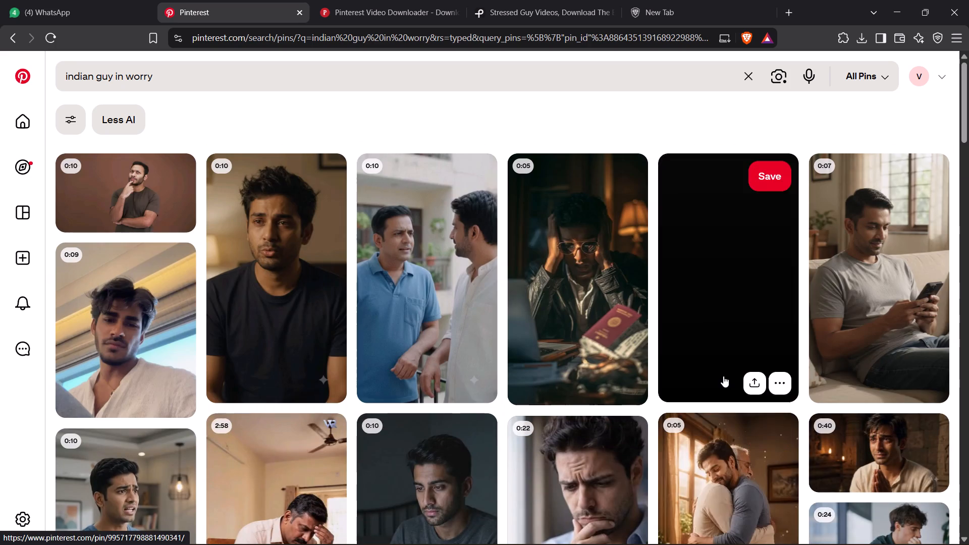
scroll(723, 376, up, 20)
scroll(723, 376, up, 5)
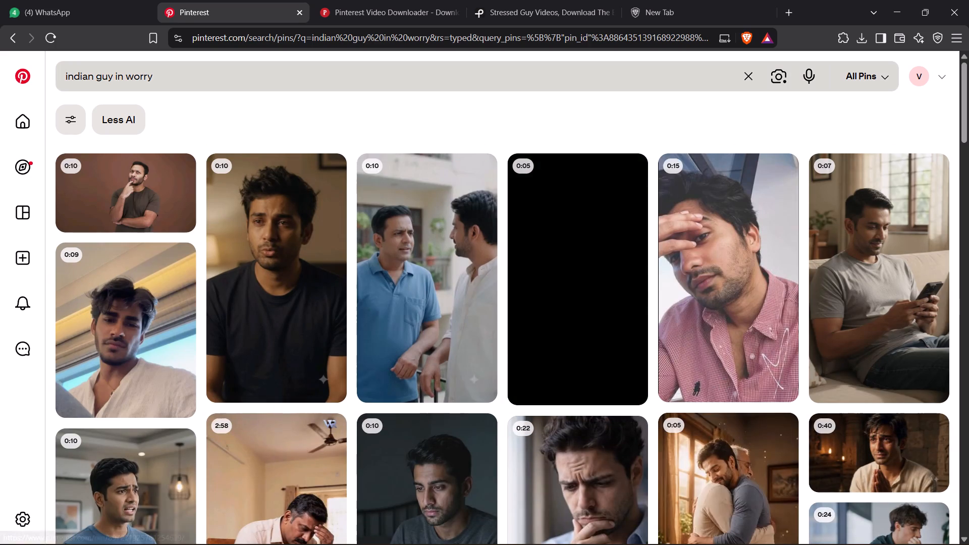
click(189, 88)
click(205, 119)
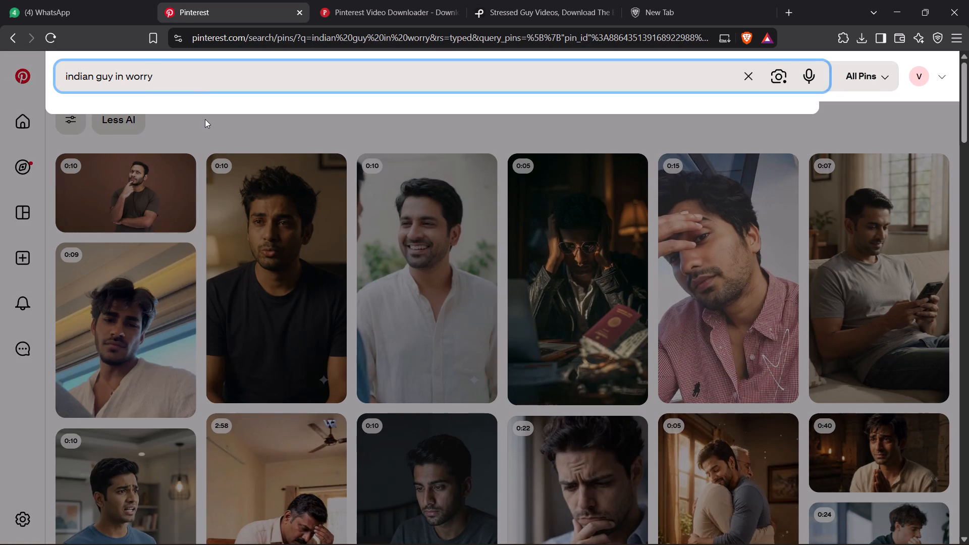
click(126, 125)
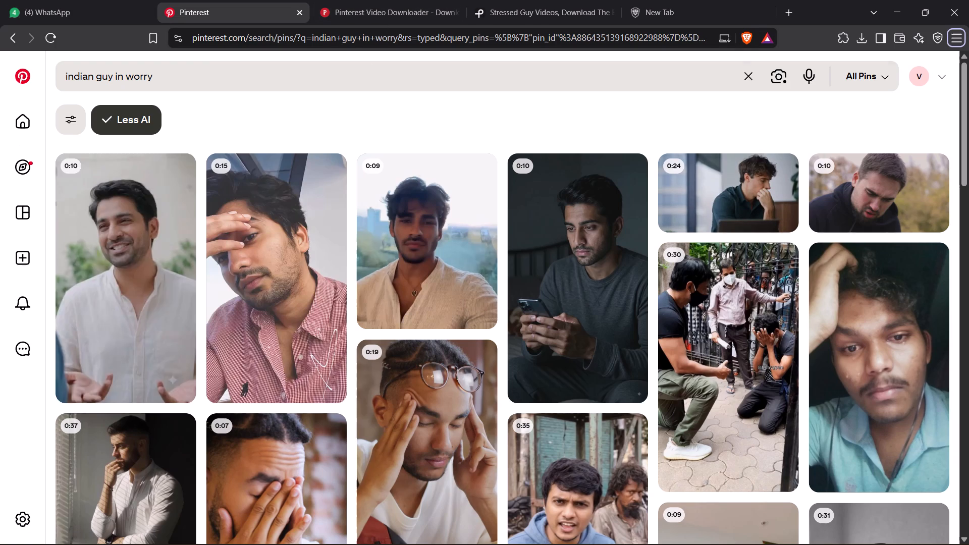
Switch to CapCut, replay the voice-over from the property dealer clip's end at 00:01:27:07, and return to the Pinterest results.
key(alt+Tab)
key(space)
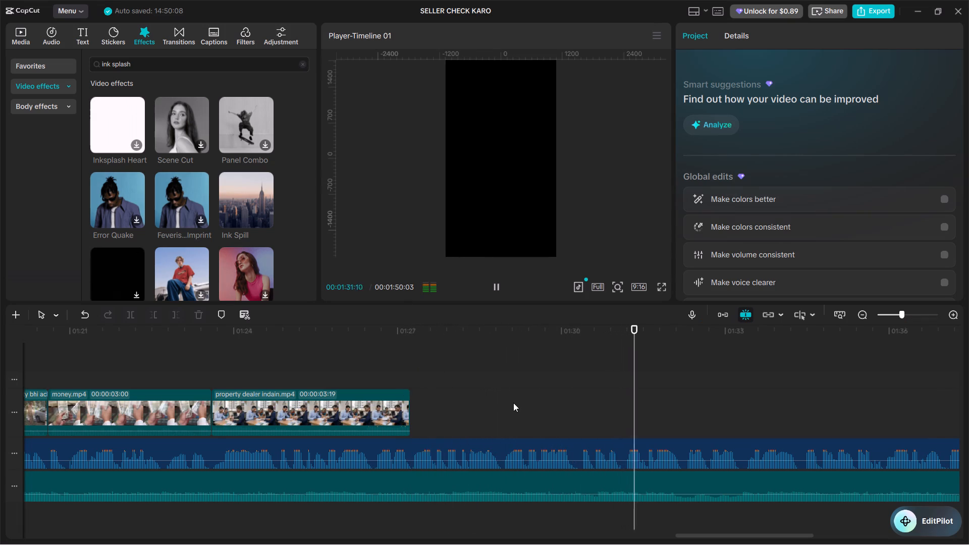
click(411, 370)
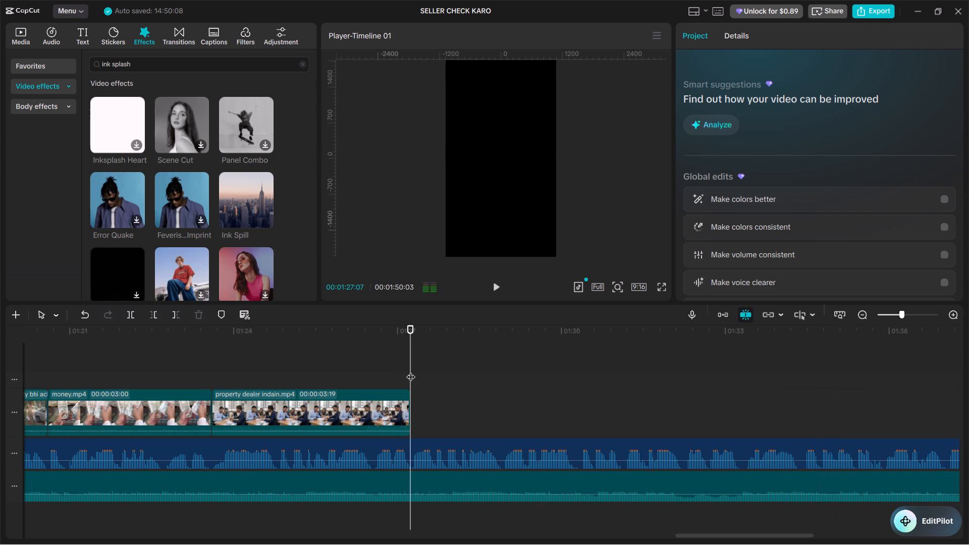
key(space)
key(space)
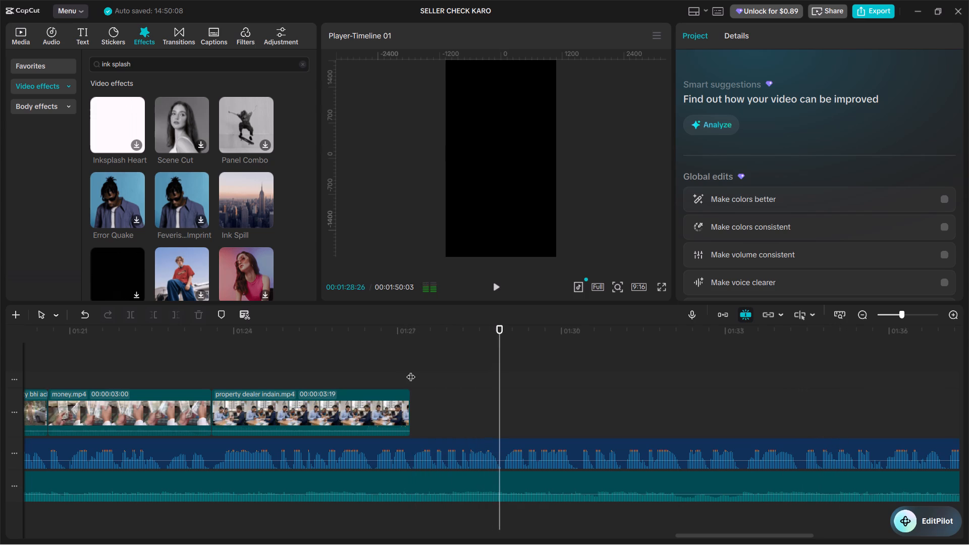
key(alt+Tab)
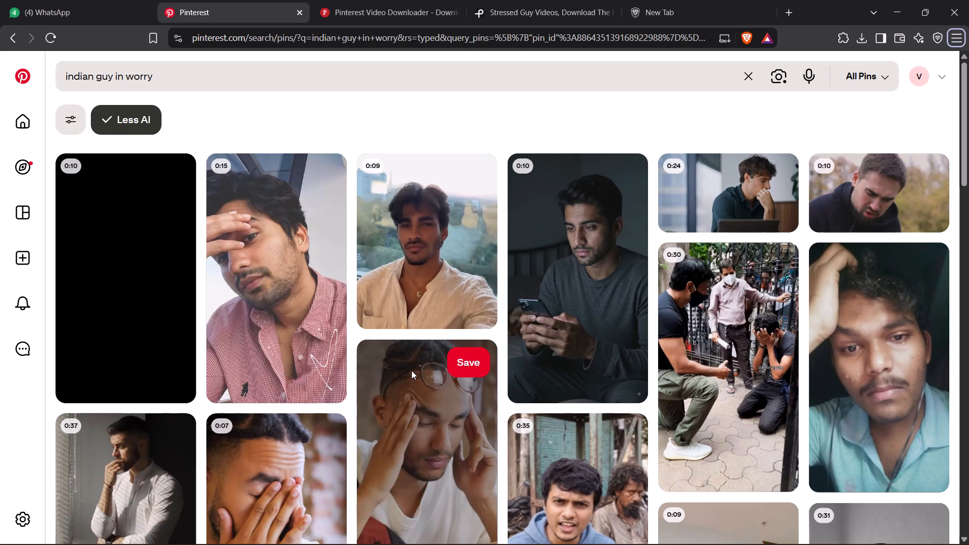
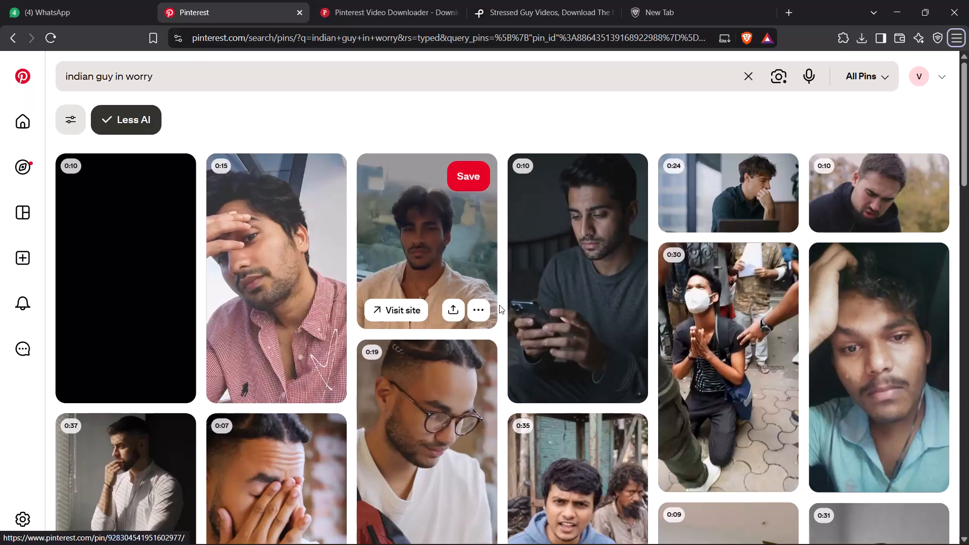
Search Pinterest for "indian land" and look through the results for open land footage.
click(414, 69)
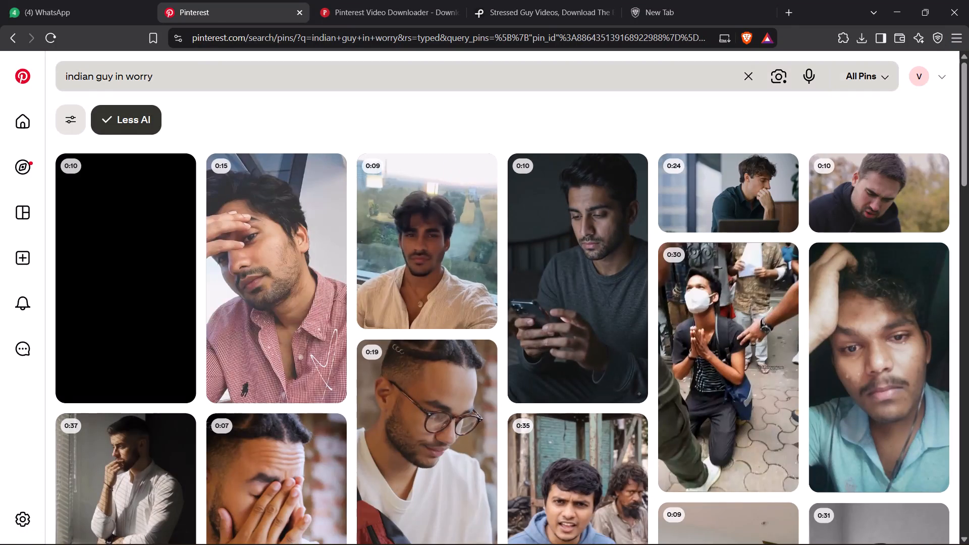
key(ctrl+a)
text(indain)
key(space)
key(BackSpace)
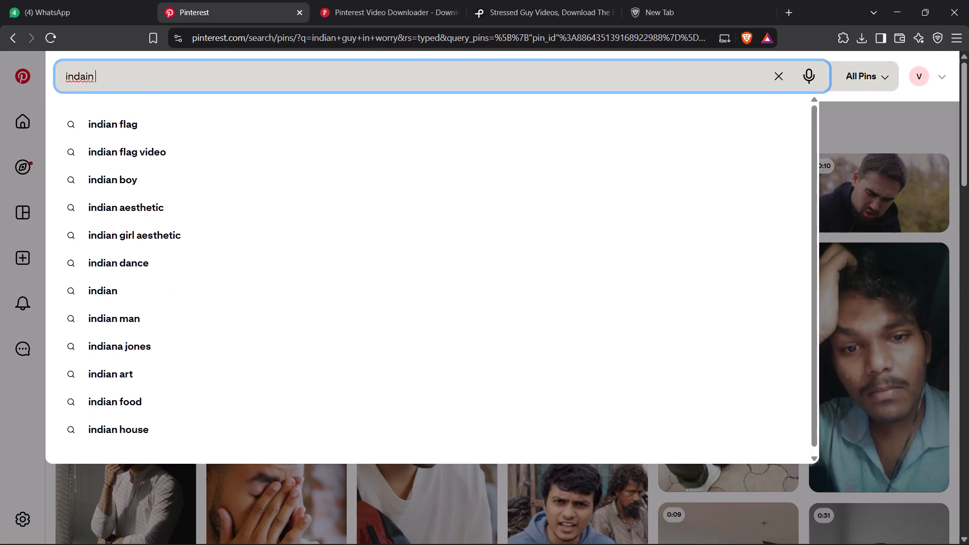
key(BackSpace)
key(BackSpace)
key(BackSpace)
text(ian land)
key(space)
key(Return)
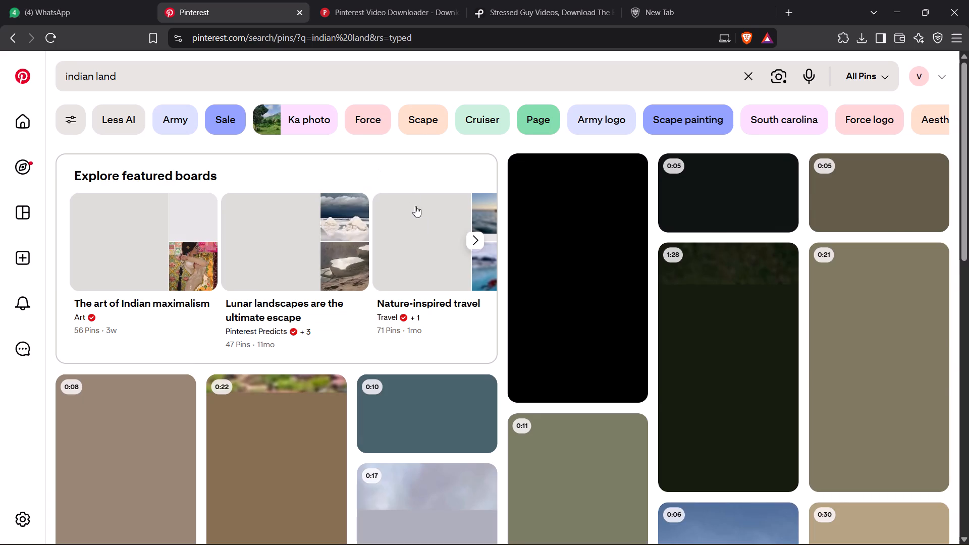
scroll(968, 176, down, 2)
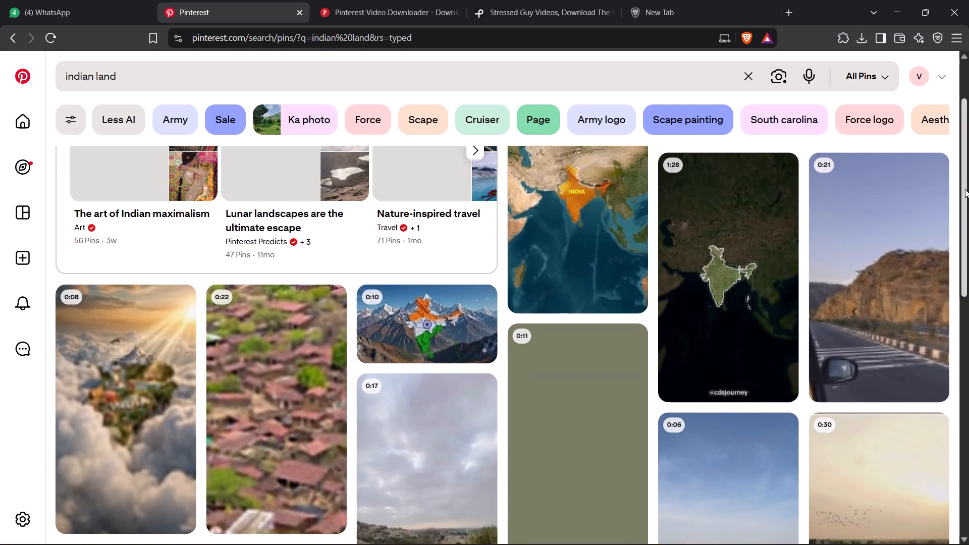
scroll(965, 189, down, 3)
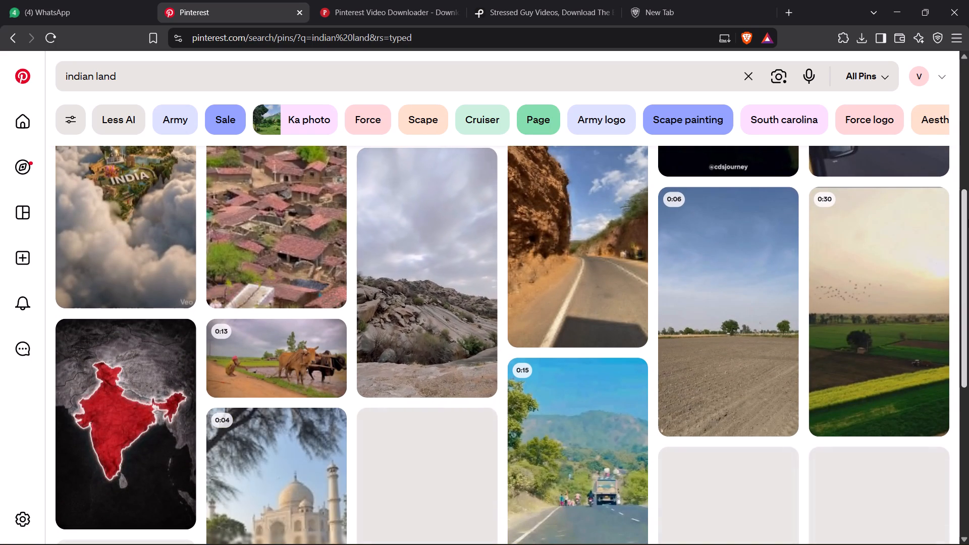
scroll(968, 220, down, 4)
scroll(968, 225, up, 4)
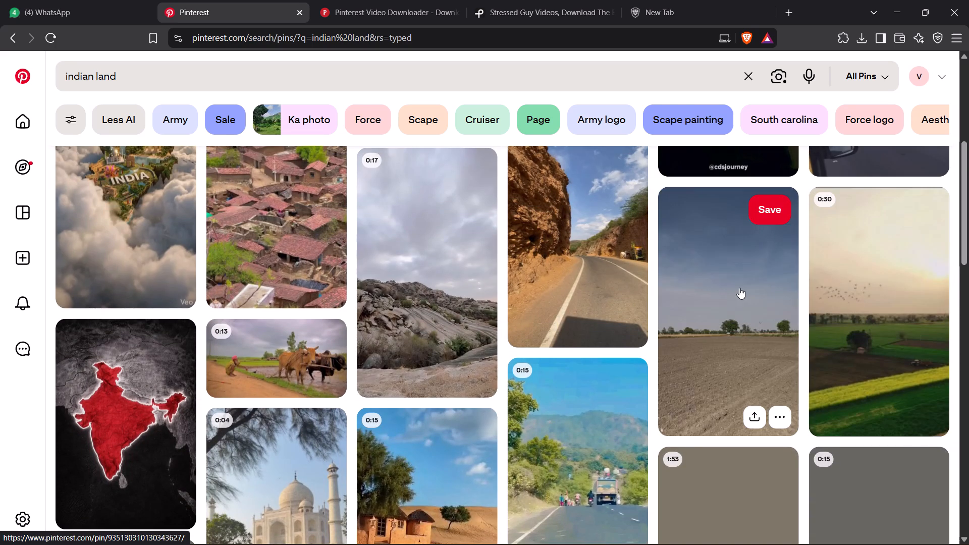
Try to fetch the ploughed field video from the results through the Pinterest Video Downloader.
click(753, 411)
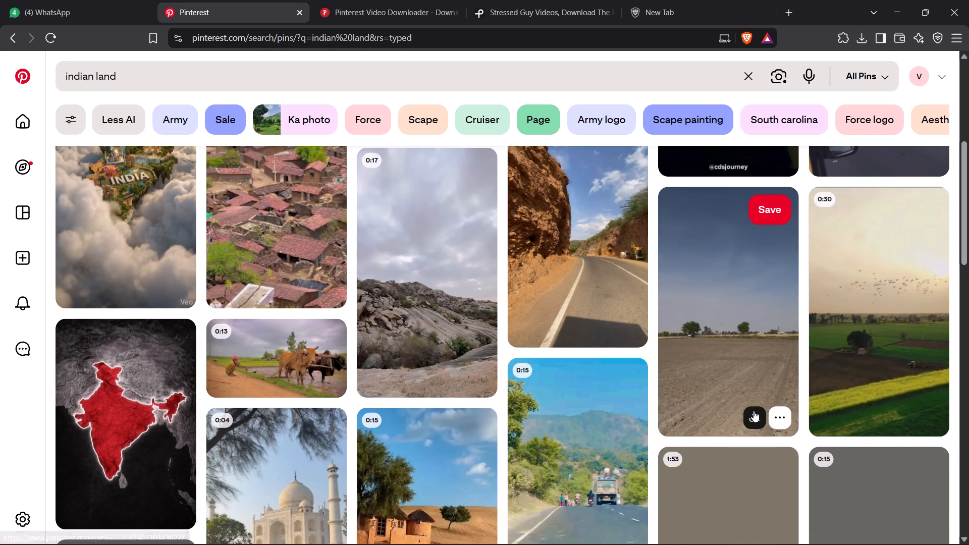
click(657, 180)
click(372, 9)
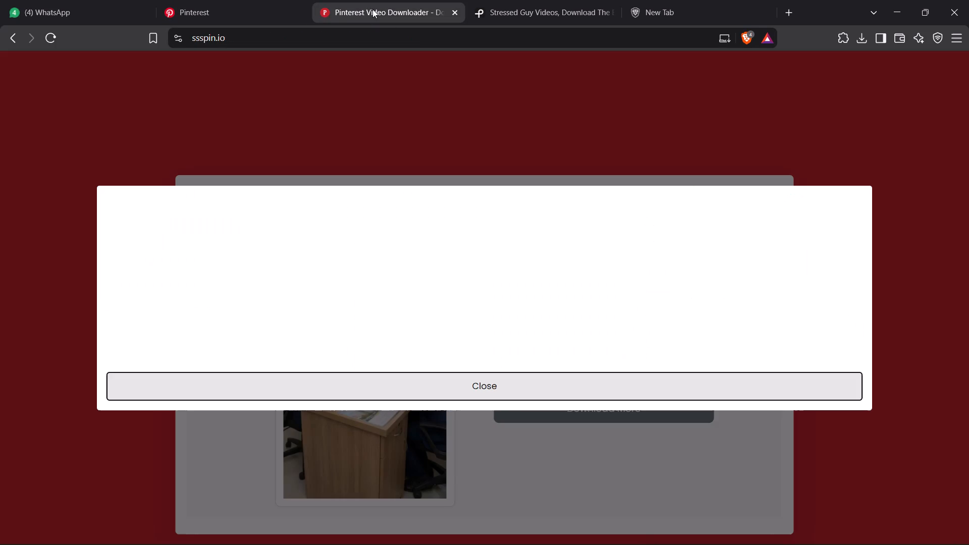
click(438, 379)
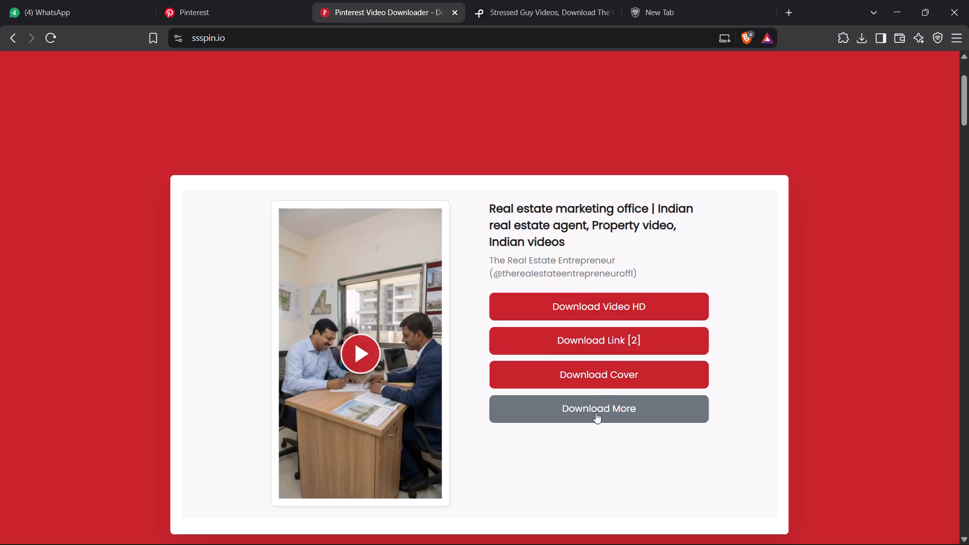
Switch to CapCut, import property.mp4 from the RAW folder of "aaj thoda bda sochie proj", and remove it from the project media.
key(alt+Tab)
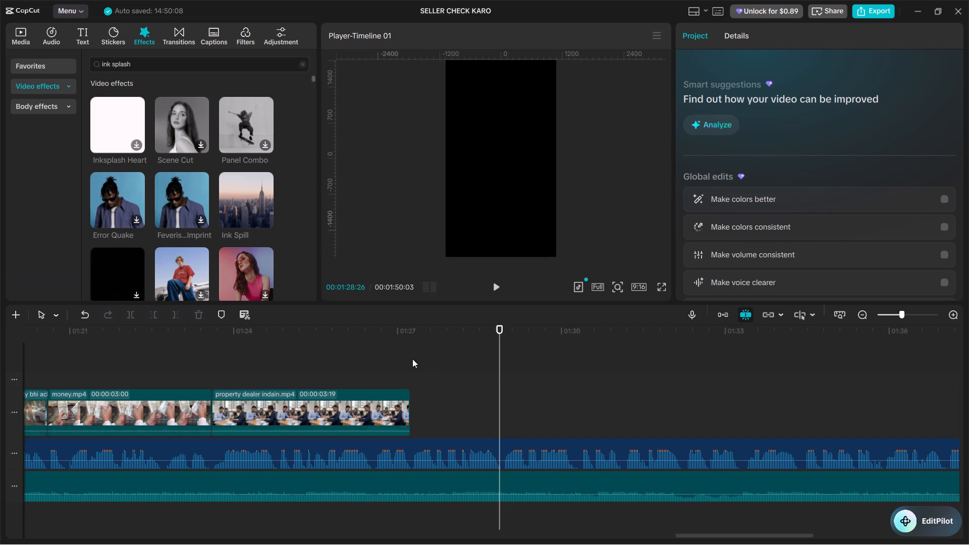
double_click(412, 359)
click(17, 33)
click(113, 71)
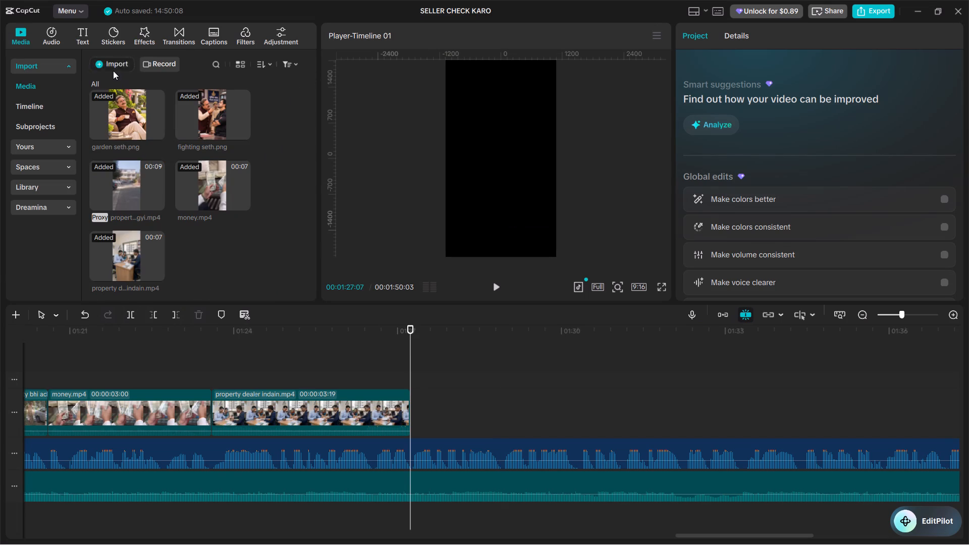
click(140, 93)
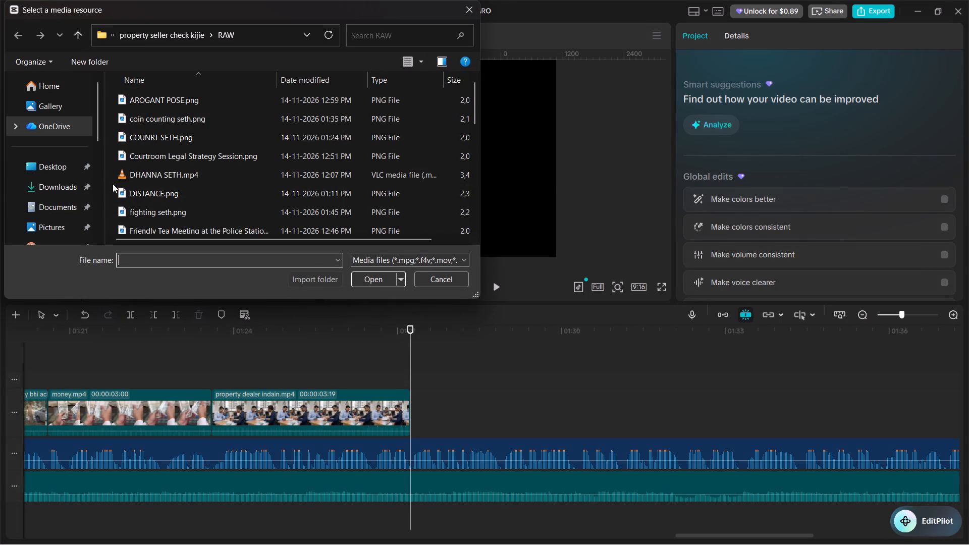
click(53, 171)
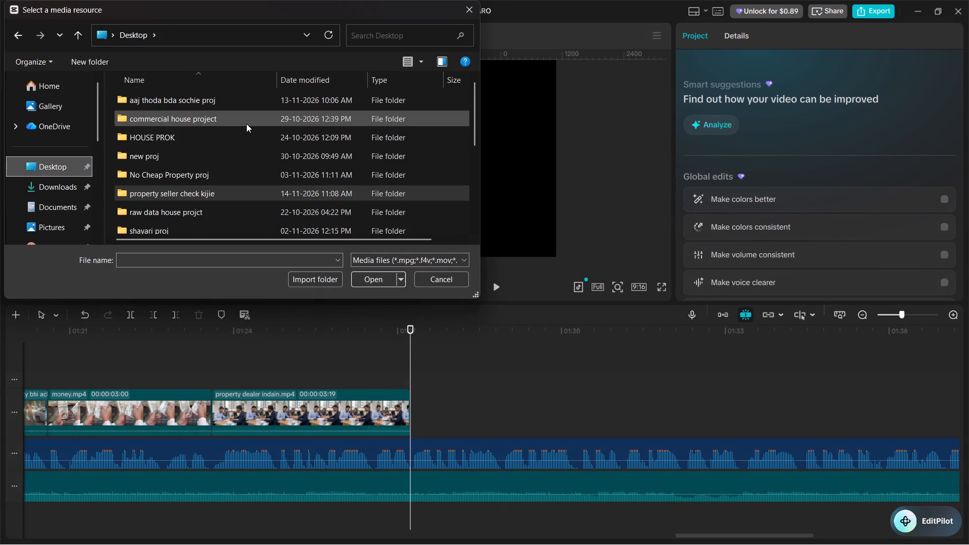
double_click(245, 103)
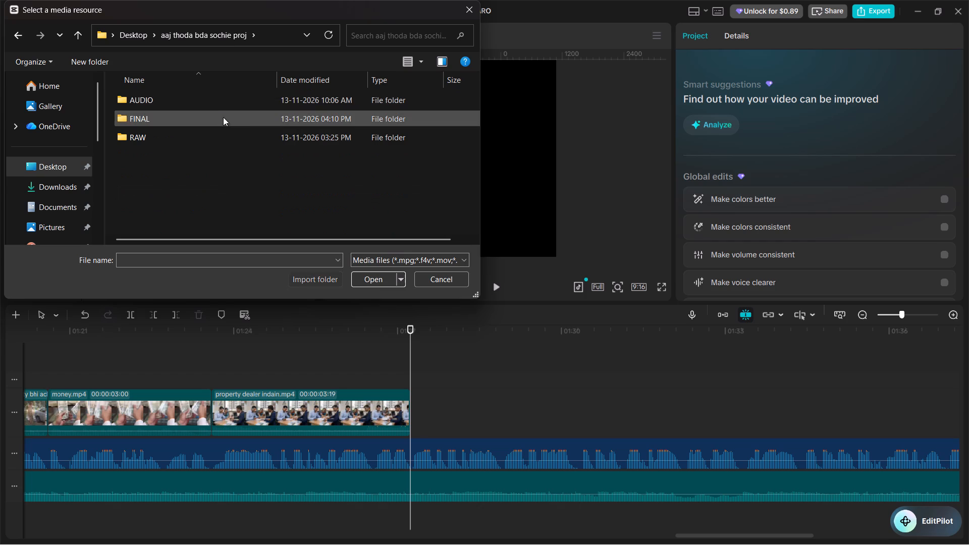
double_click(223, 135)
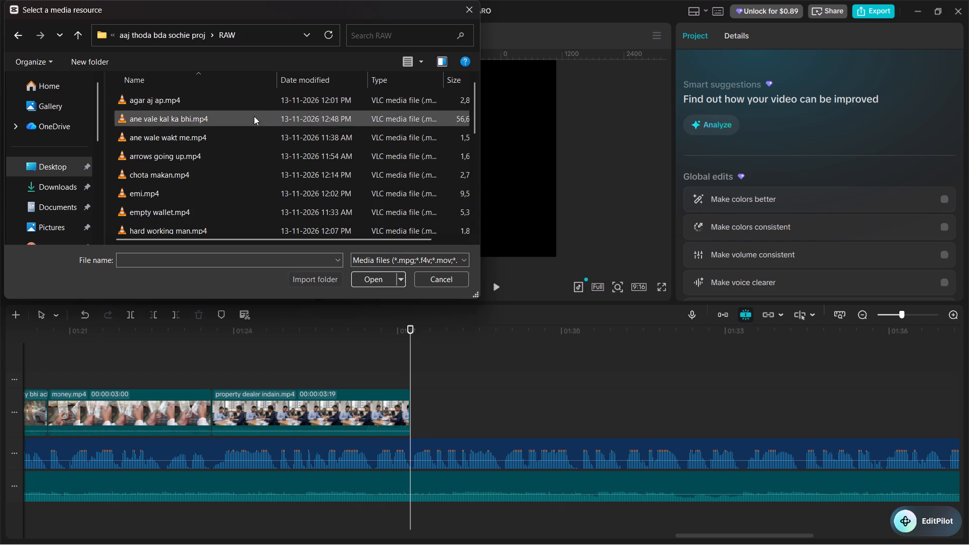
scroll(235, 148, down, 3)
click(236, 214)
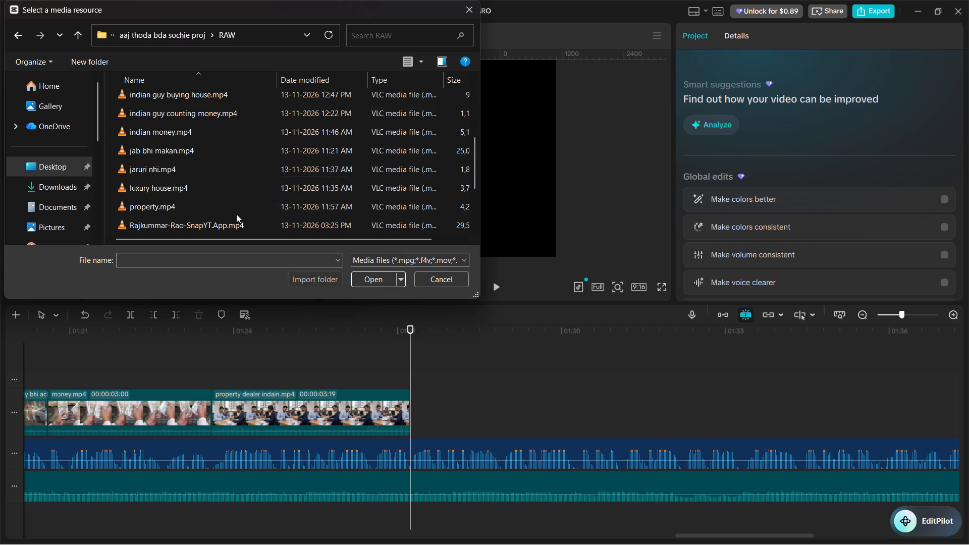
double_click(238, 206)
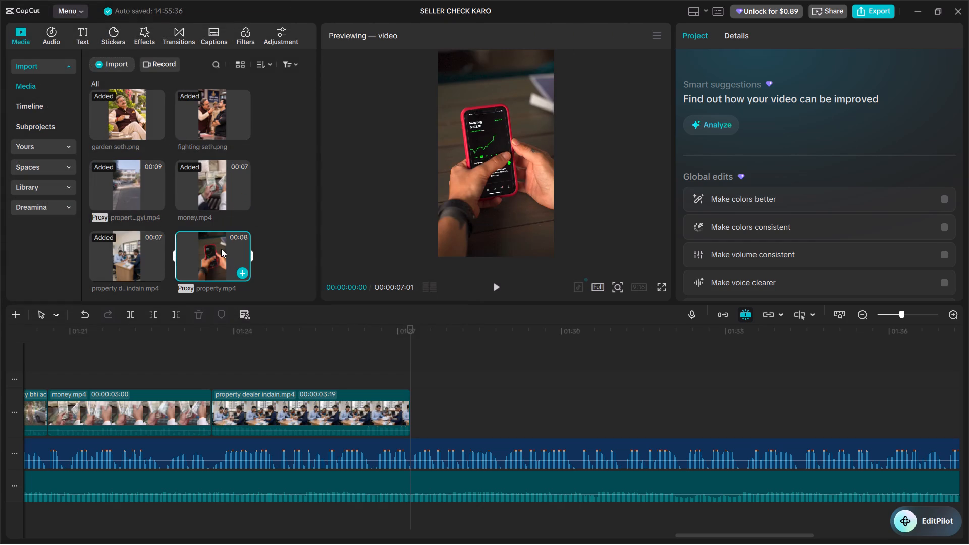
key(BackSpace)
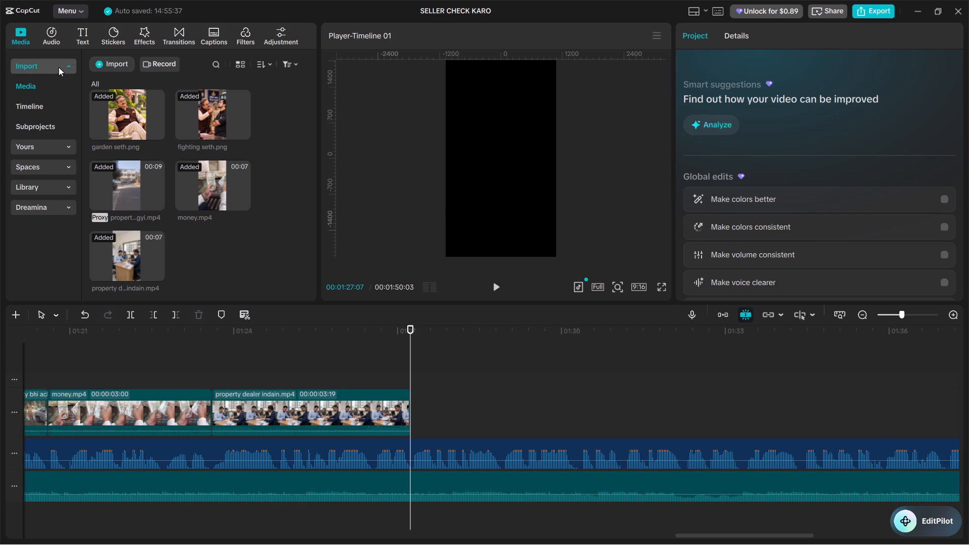
Import ya jamin.mp4 from the RAW folder of "aaj thoda bda sochie proj" on the Desktop.
click(97, 61)
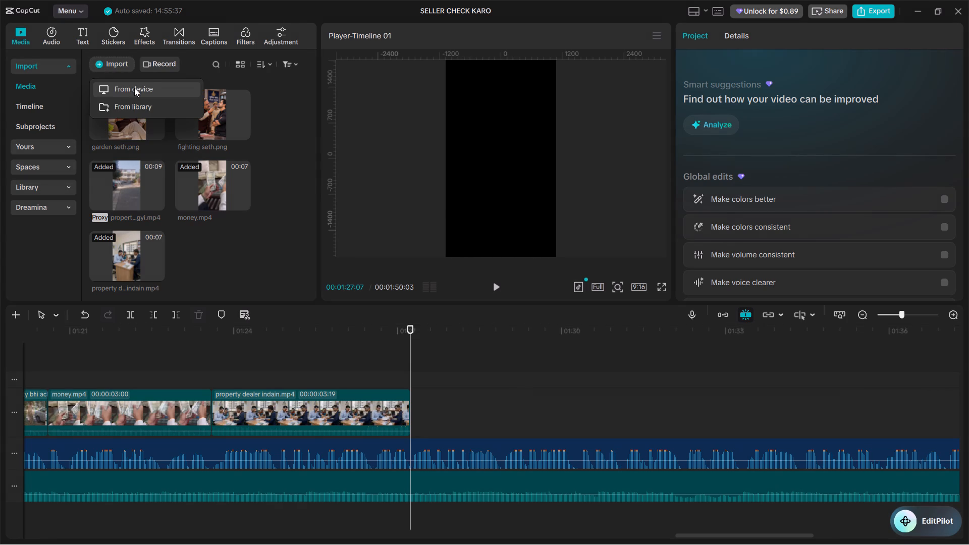
click(129, 85)
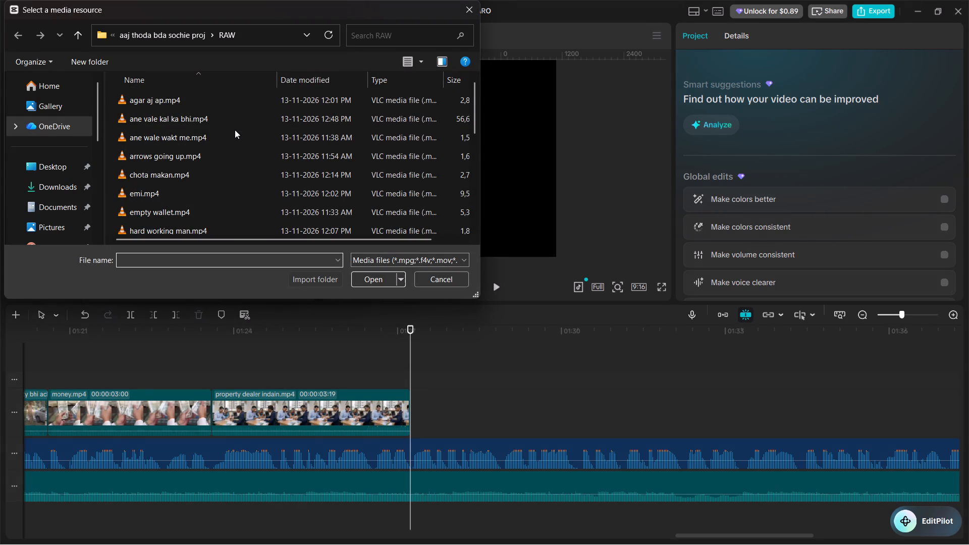
scroll(242, 203, down, 1)
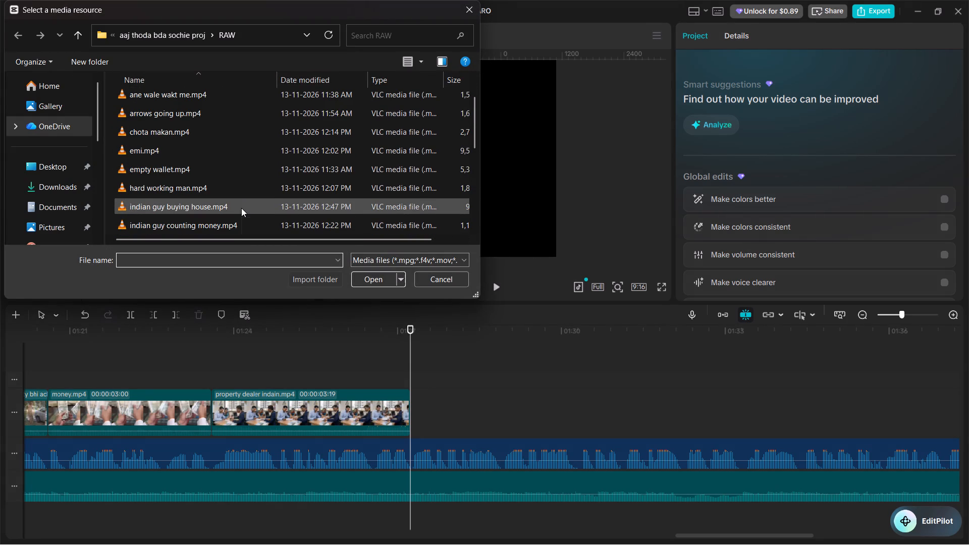
scroll(241, 208, down, 3)
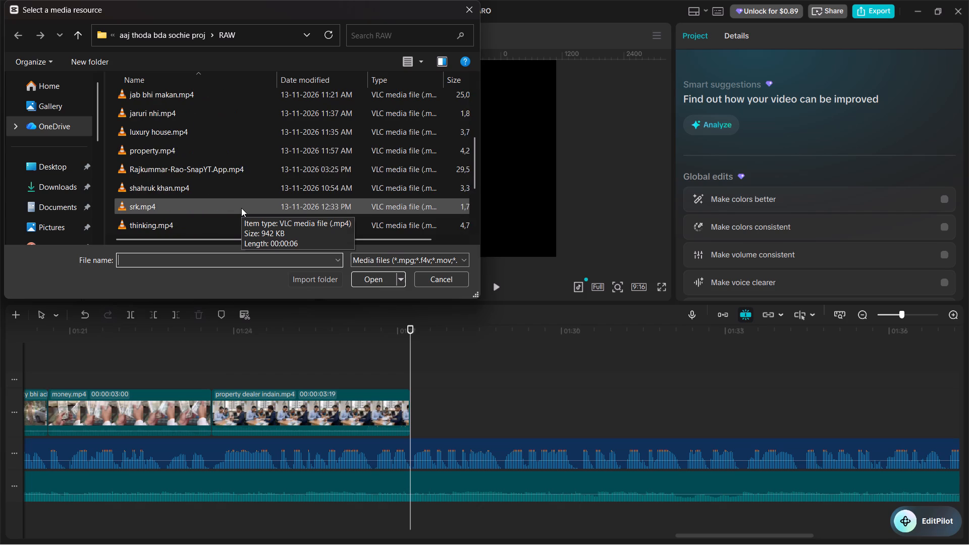
scroll(241, 208, down, 2)
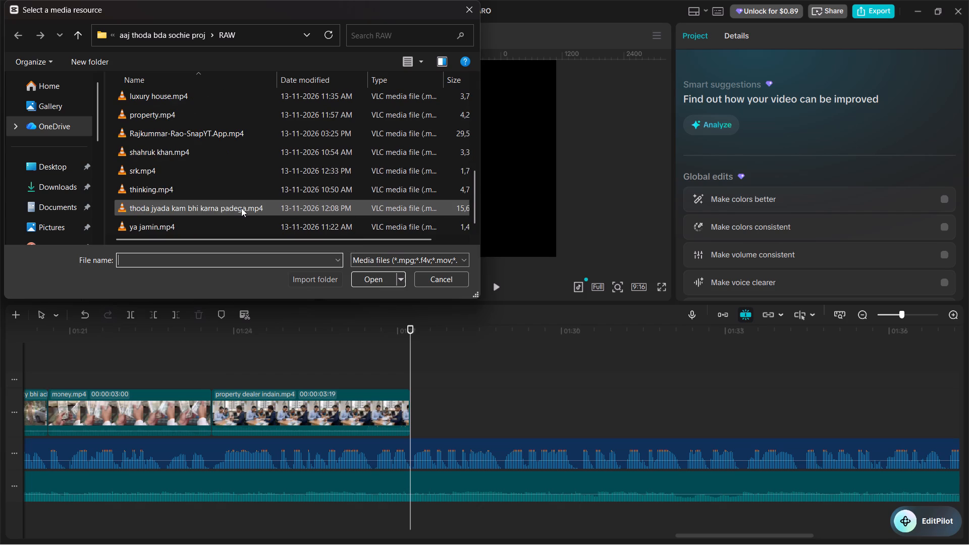
scroll(241, 208, down, 2)
double_click(226, 227)
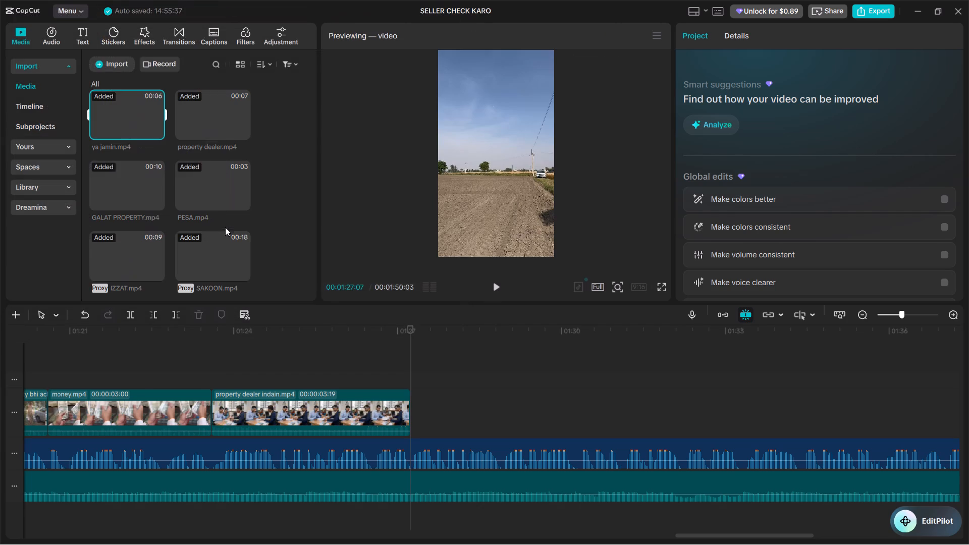
Place ya jamin.mp4 on the video track directly after the property dealer clip, starting at 00:01:27:07.
drag(136, 108, 419, 415)
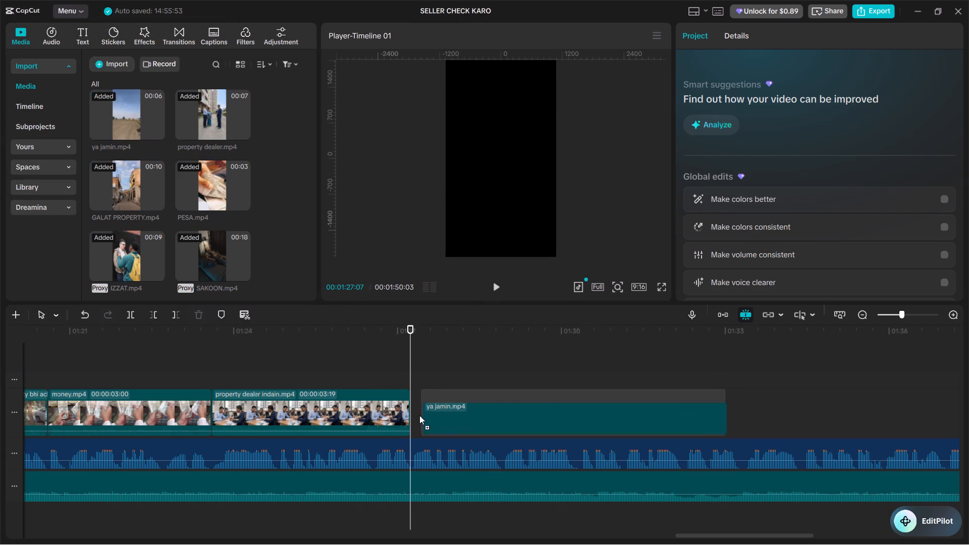
drag(419, 415, 441, 412)
right_click(422, 411)
click(463, 419)
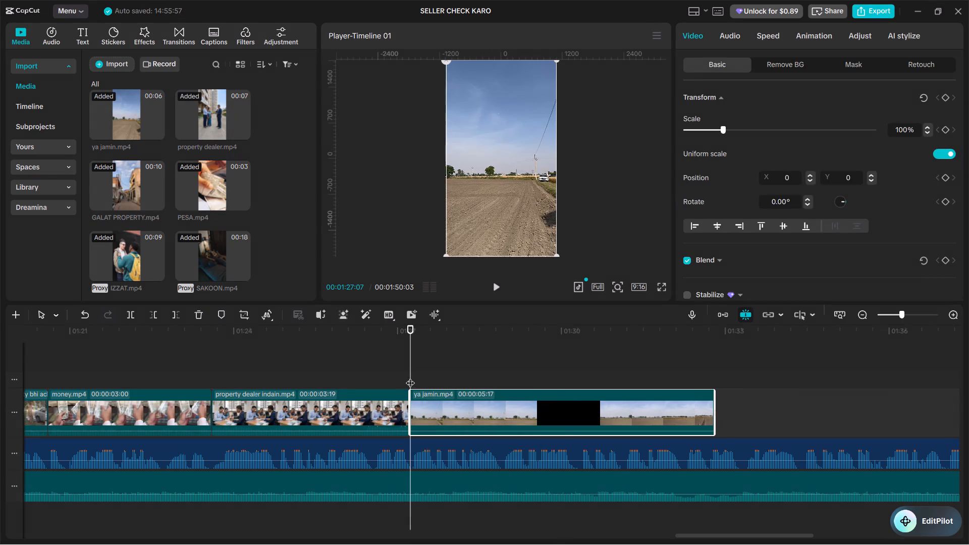
Replay the voice-over across the cut from the property dealer clip to the start of ya jamin.mp4.
click(407, 375)
click(399, 370)
key(space)
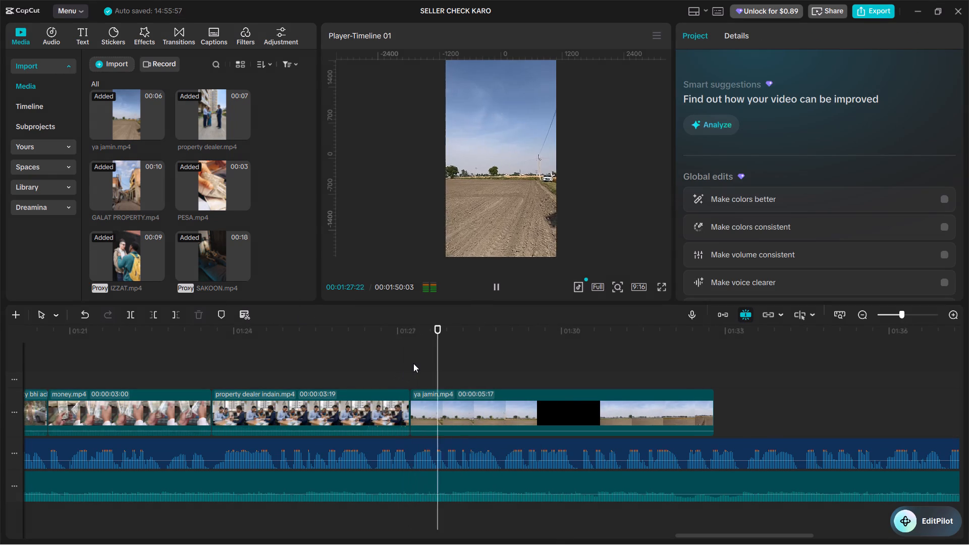
click(399, 368)
click(400, 368)
click(373, 368)
key(space)
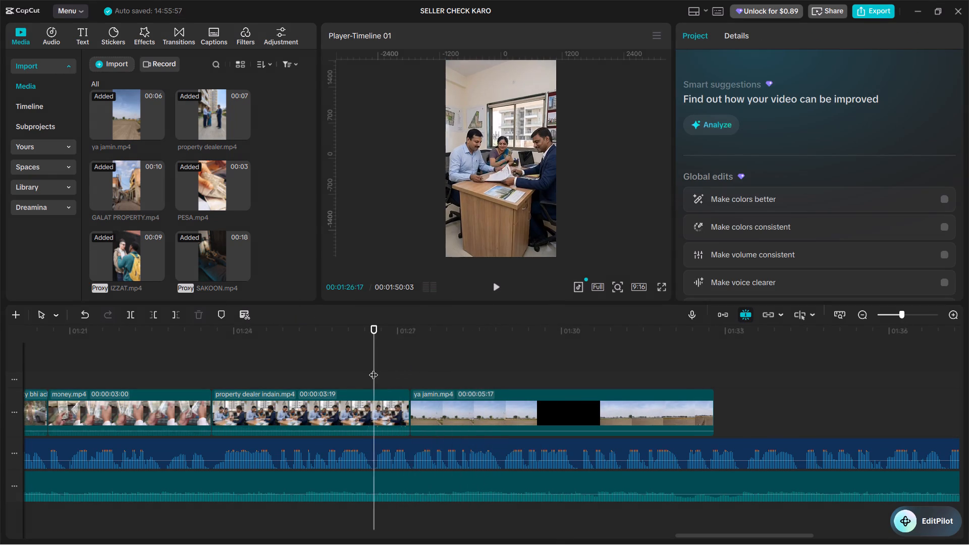
click(410, 363)
key(space)
key(space)
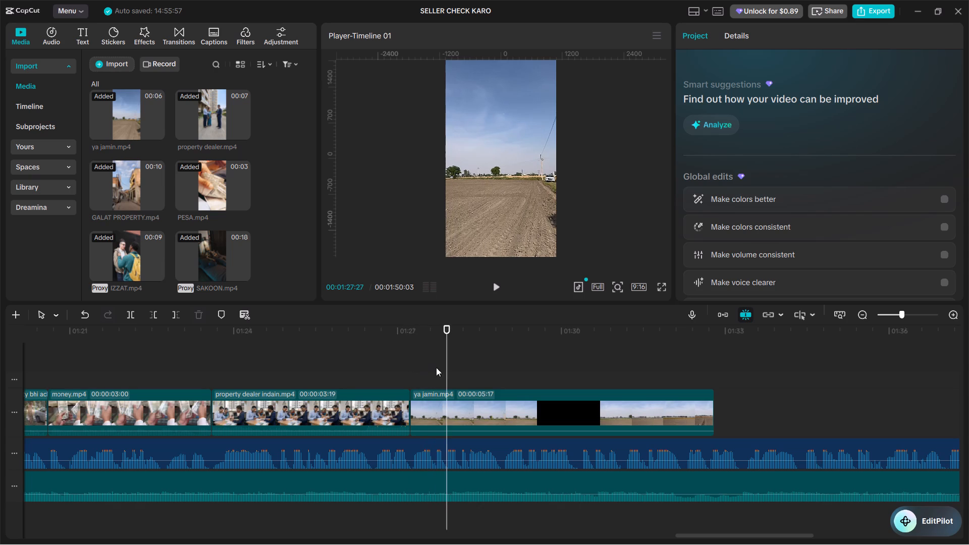
key(space)
Search the video effects for "black and white", clear the search and return to the project media.
click(445, 375)
click(444, 375)
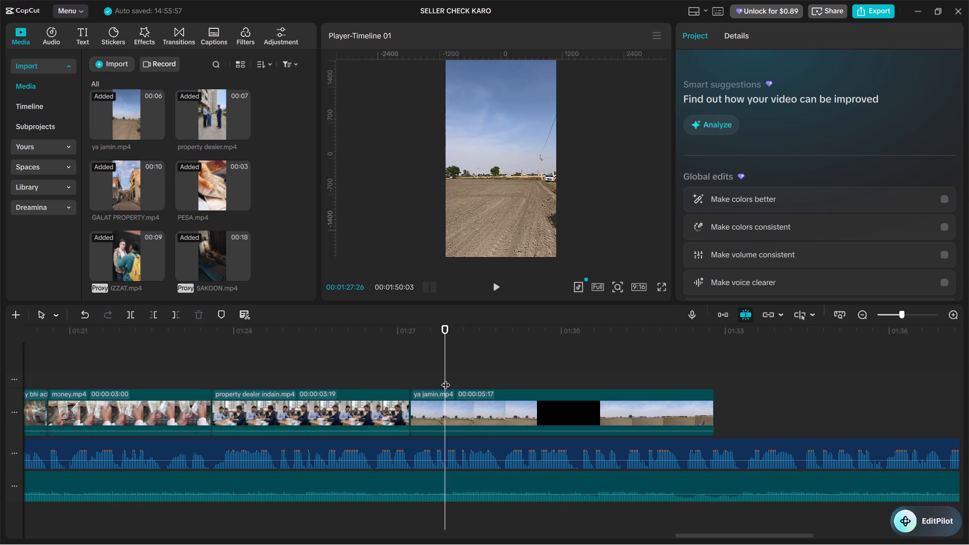
click(80, 32)
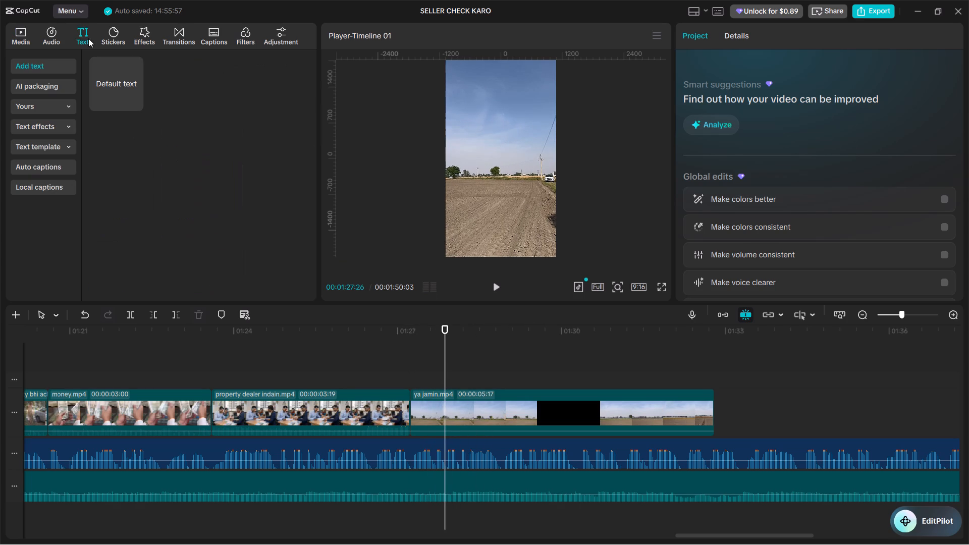
click(50, 31)
click(19, 31)
click(150, 26)
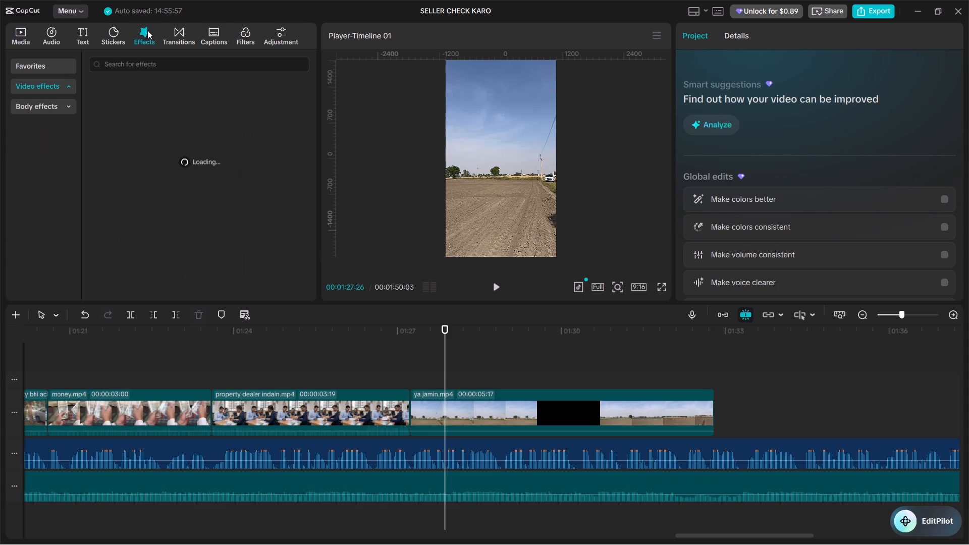
click(143, 65)
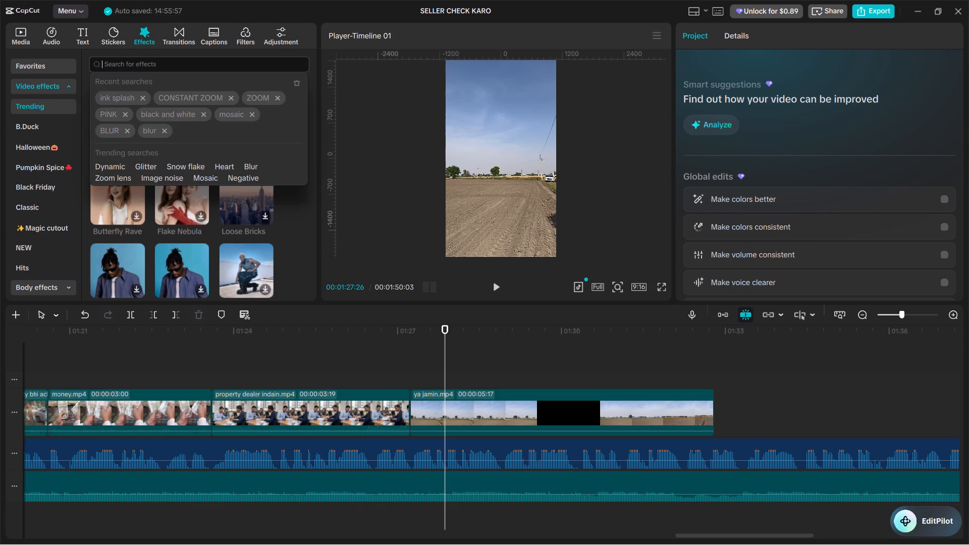
text(black)
key(space)
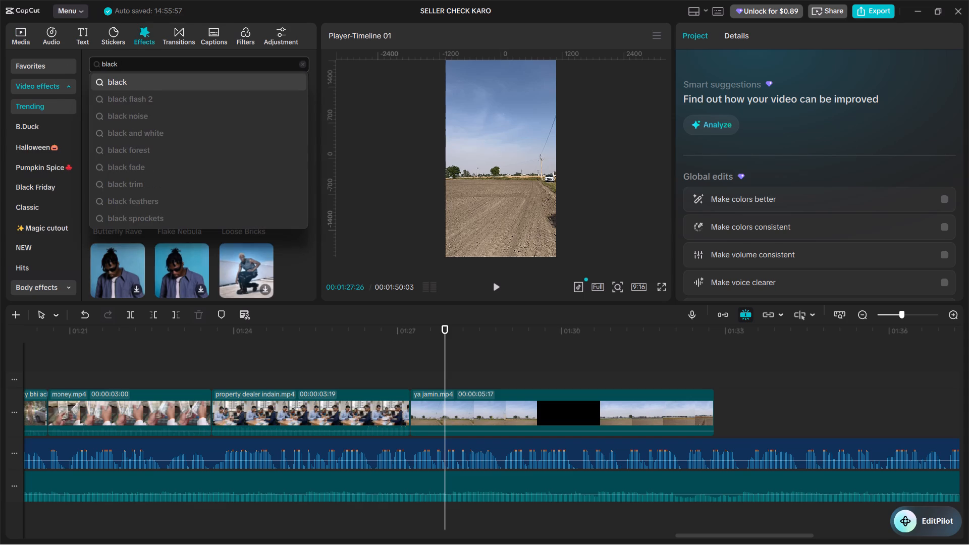
text(and white)
key(Return)
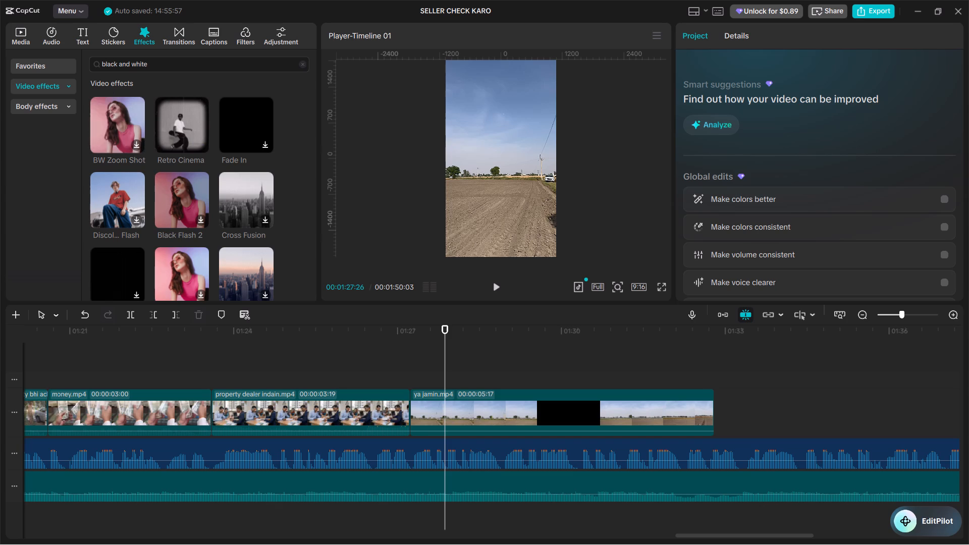
drag(1, 23, 6, 26)
click(25, 30)
click(137, 32)
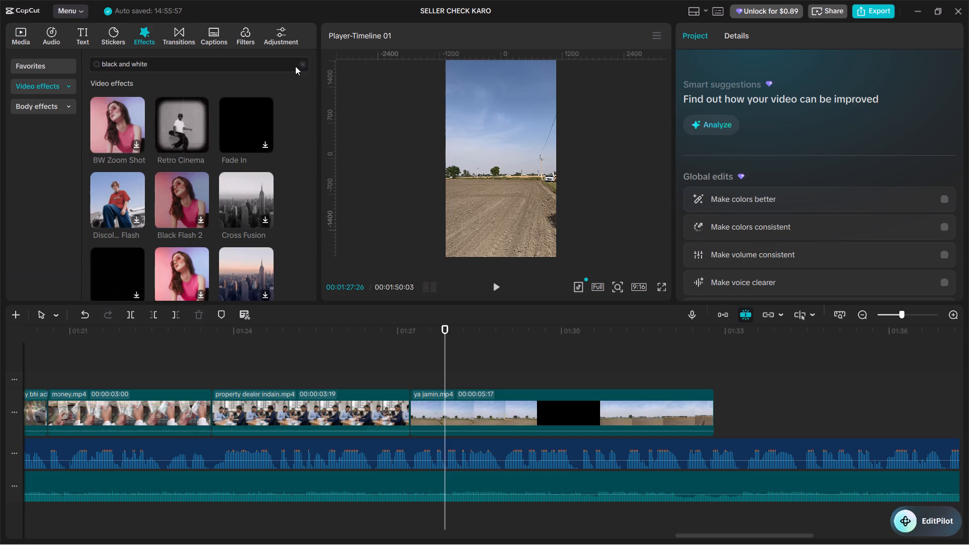
click(301, 64)
click(7, 36)
click(9, 36)
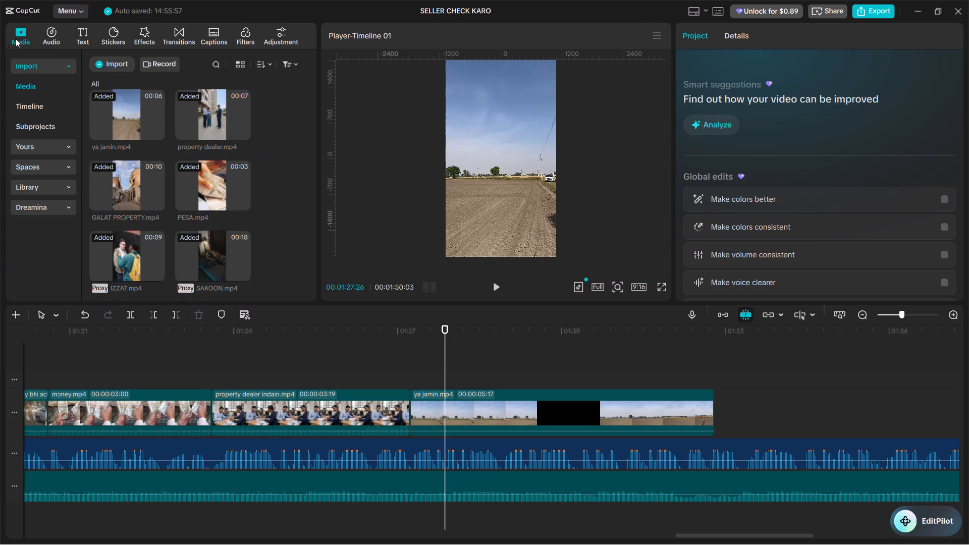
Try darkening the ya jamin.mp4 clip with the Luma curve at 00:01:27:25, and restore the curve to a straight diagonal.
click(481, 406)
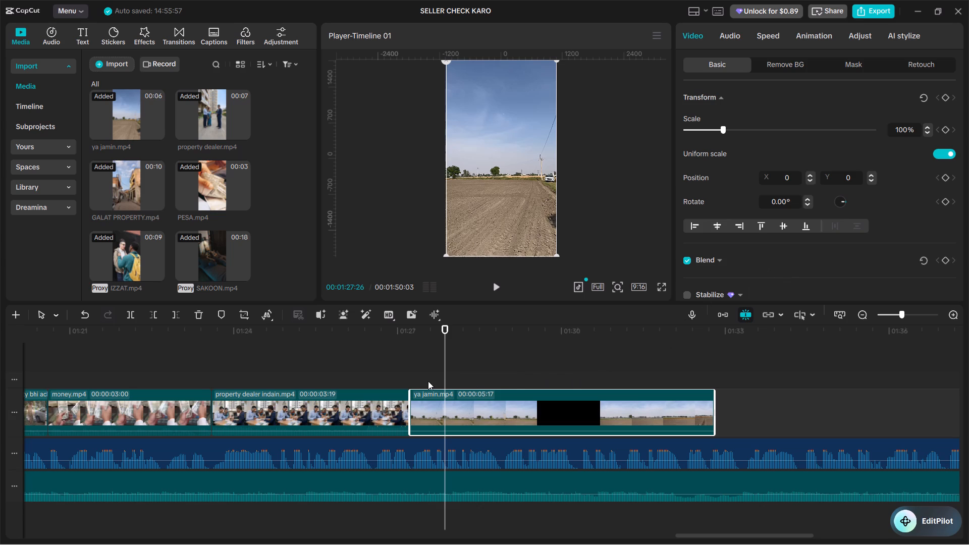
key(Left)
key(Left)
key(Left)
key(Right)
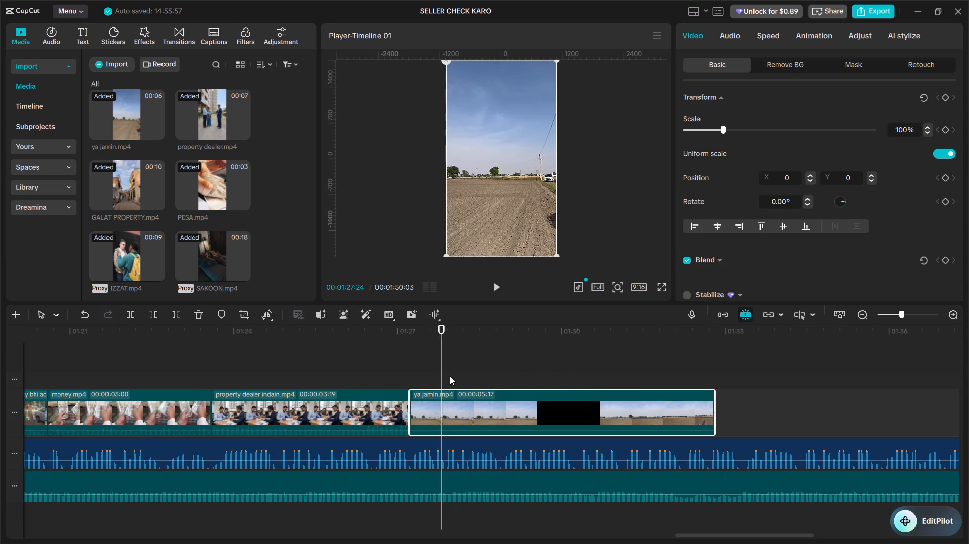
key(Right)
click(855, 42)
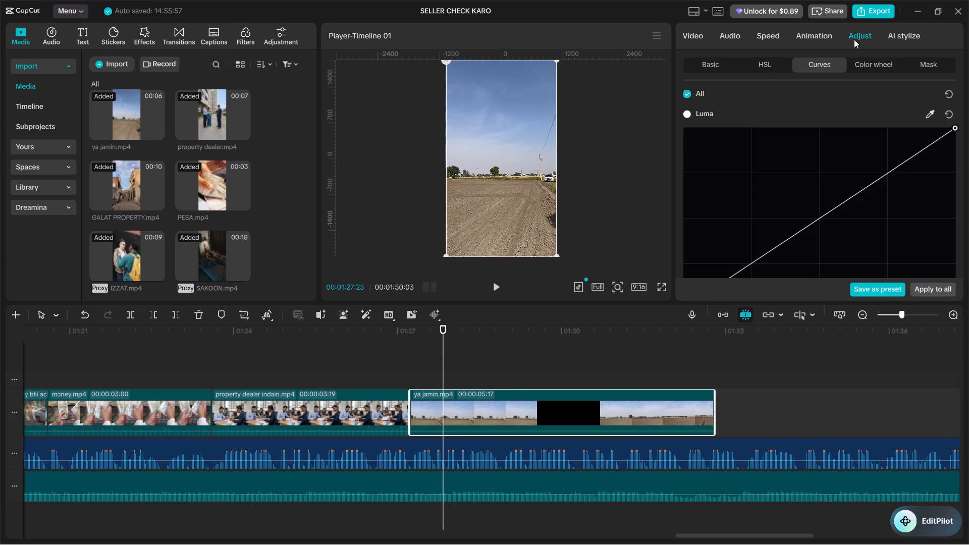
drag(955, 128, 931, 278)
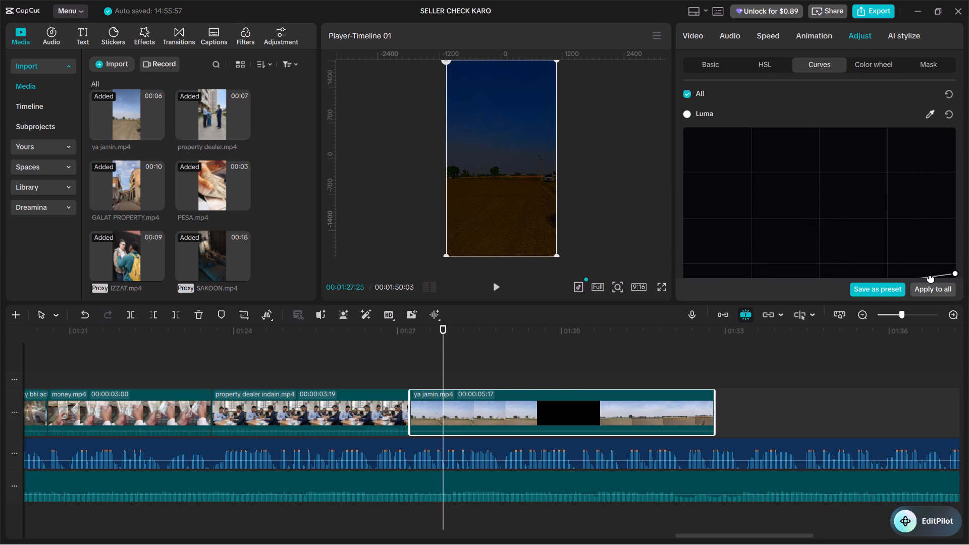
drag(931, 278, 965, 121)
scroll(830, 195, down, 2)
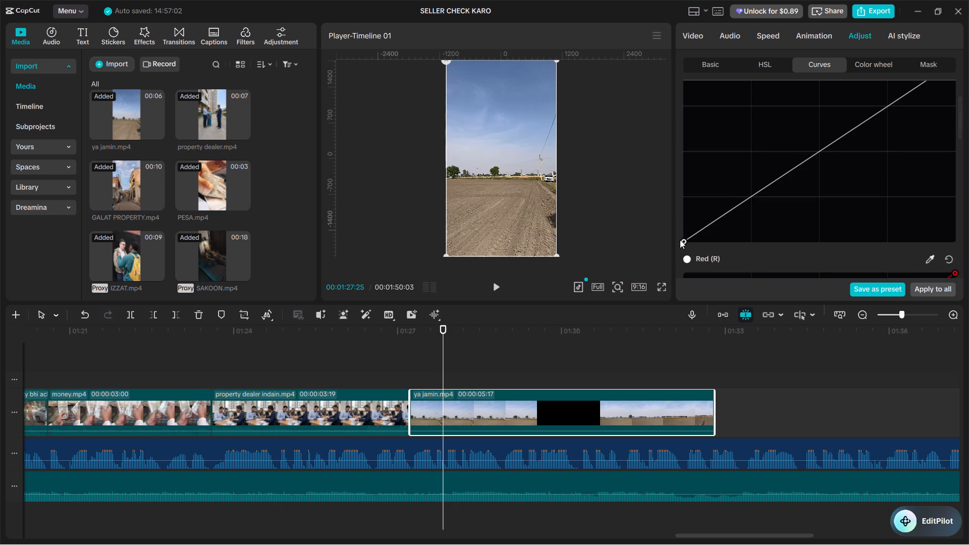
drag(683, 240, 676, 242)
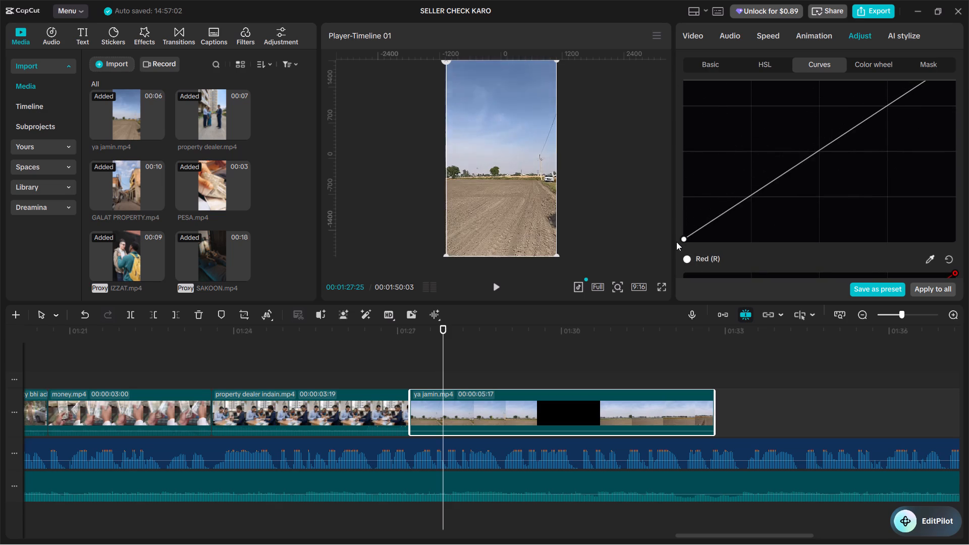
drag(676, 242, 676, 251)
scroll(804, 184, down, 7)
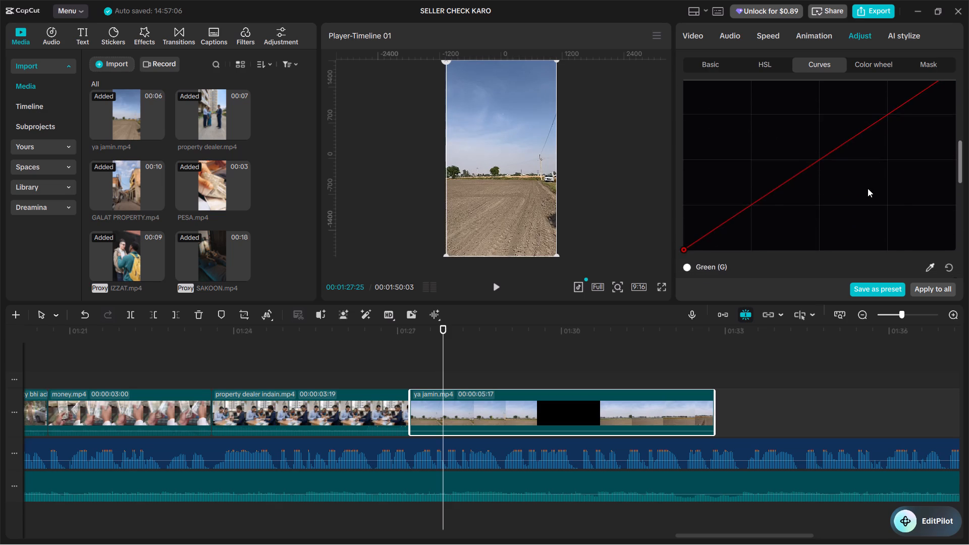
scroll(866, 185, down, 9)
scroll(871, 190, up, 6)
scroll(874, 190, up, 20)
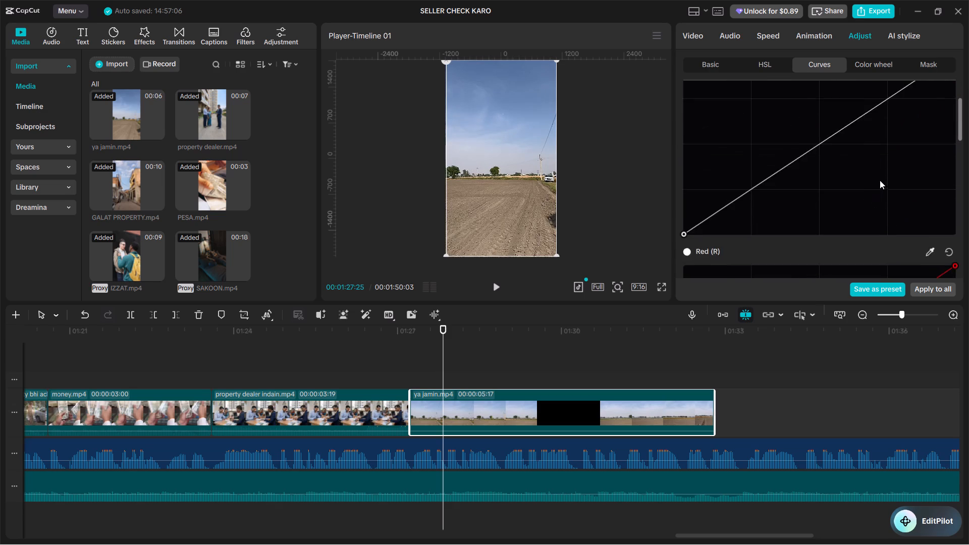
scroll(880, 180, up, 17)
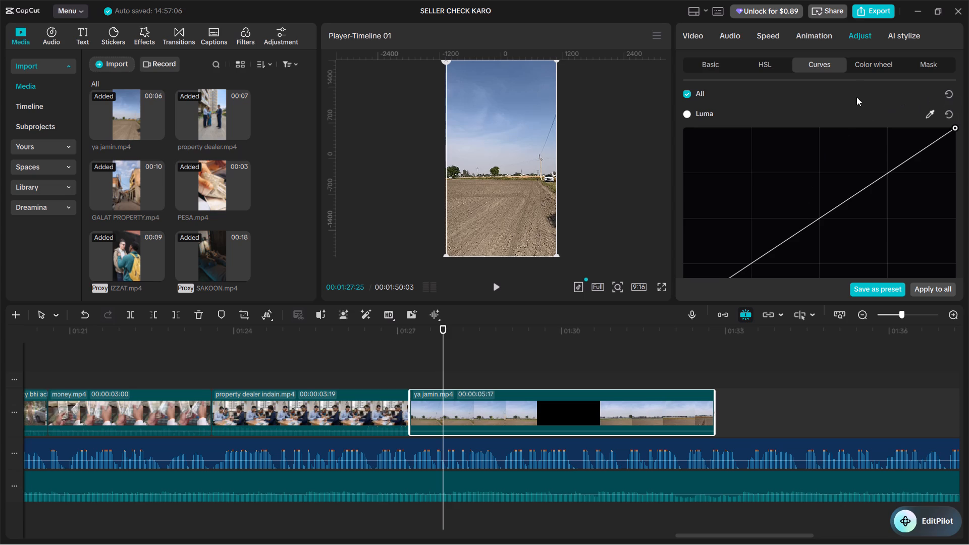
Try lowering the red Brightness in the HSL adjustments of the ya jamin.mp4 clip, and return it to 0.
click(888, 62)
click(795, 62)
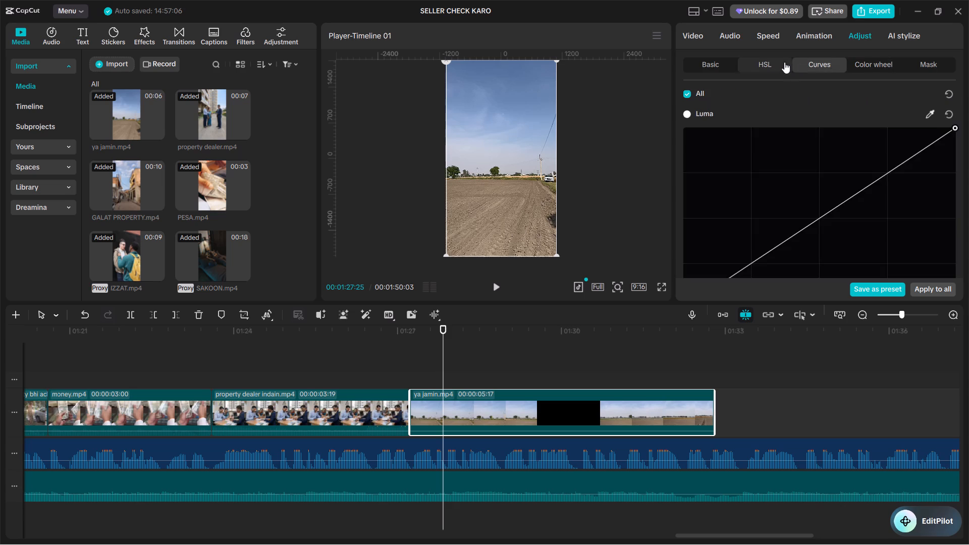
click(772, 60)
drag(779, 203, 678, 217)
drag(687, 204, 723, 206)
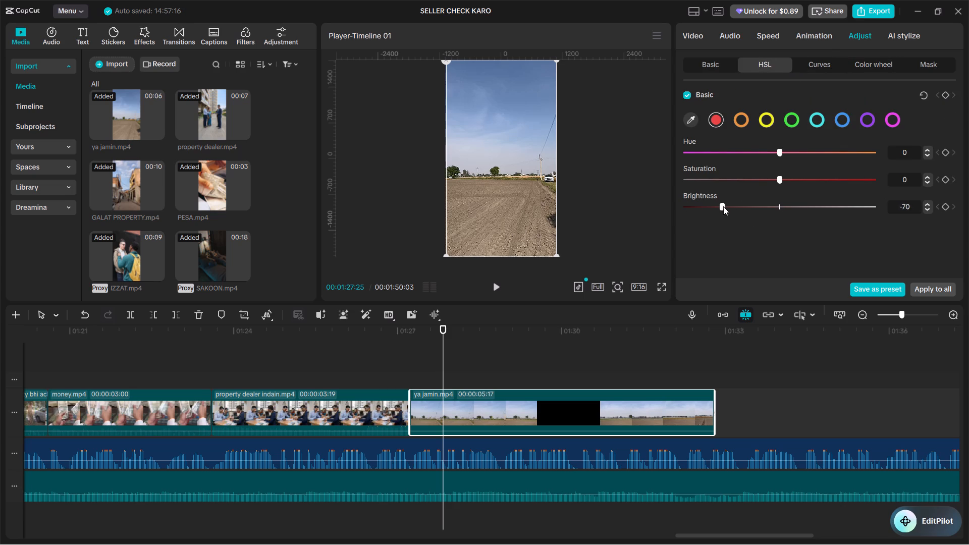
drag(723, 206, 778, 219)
Try a Saturation of -50 on the ya jamin.mp4 clip, return it to 0 and add a Saturation keyframe at 00:01:27:25.
click(725, 65)
scroll(757, 182, down, 2)
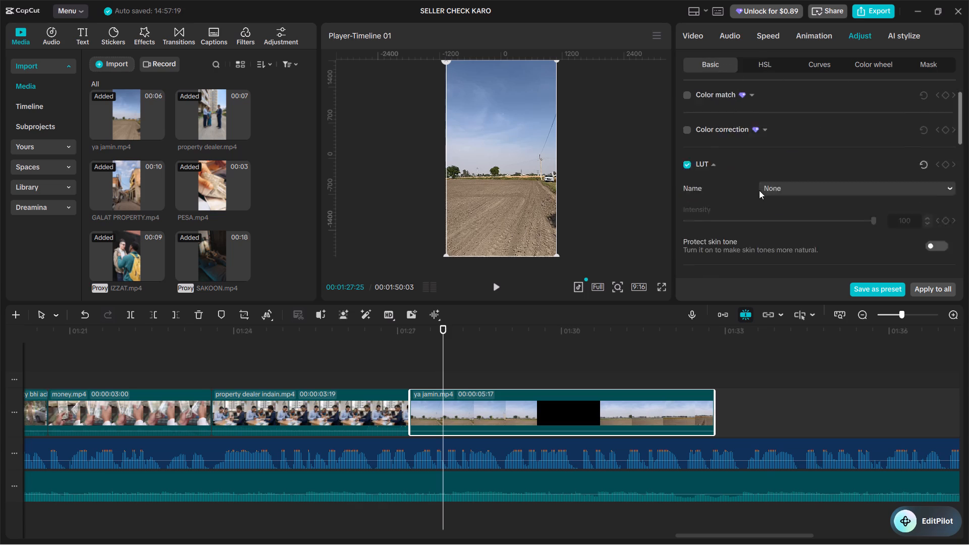
scroll(759, 190, down, 6)
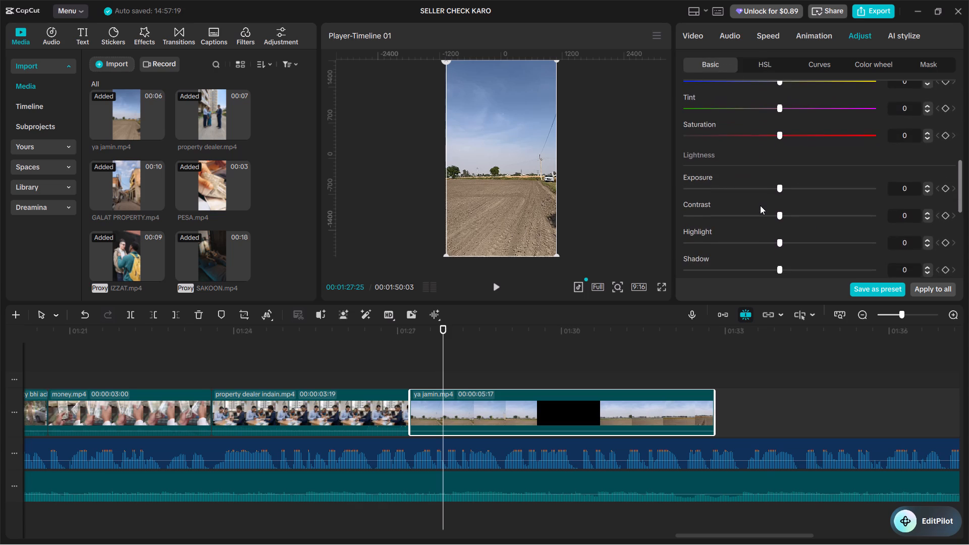
drag(781, 134, 670, 134)
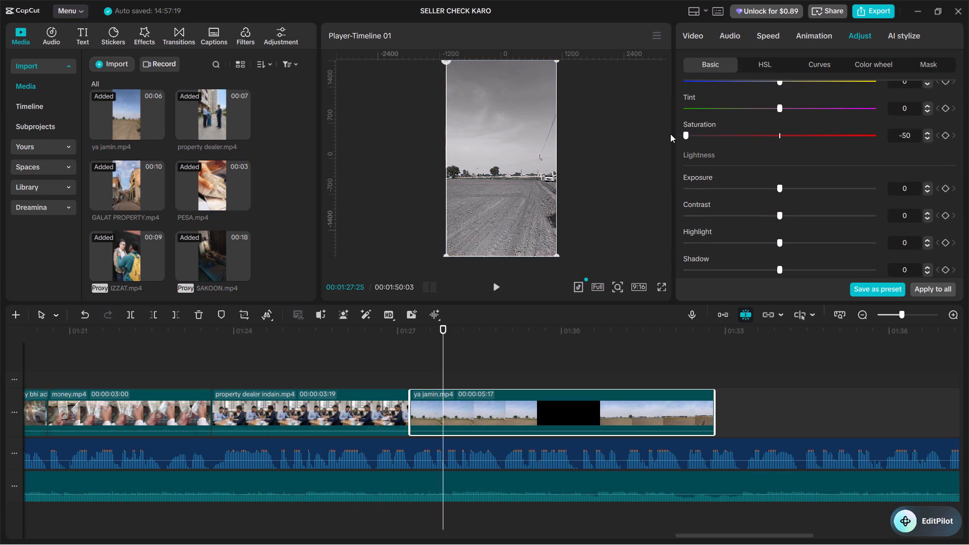
drag(670, 134, 783, 148)
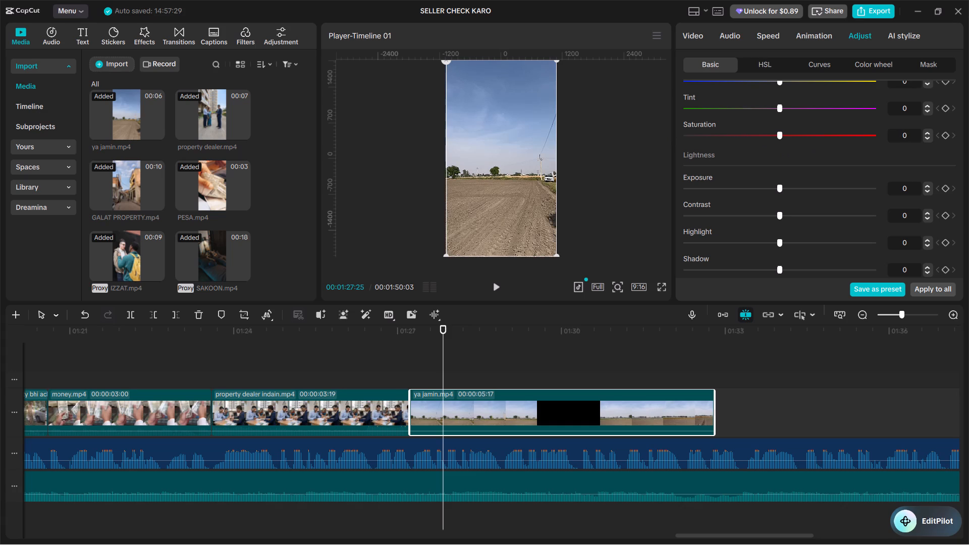
click(944, 135)
At 00:01:27:27, two frames after the first keyframe, lower the ya jamin.mp4 clip's Saturation to its minimum of -50.
key(space)
key(space)
double_click(448, 364)
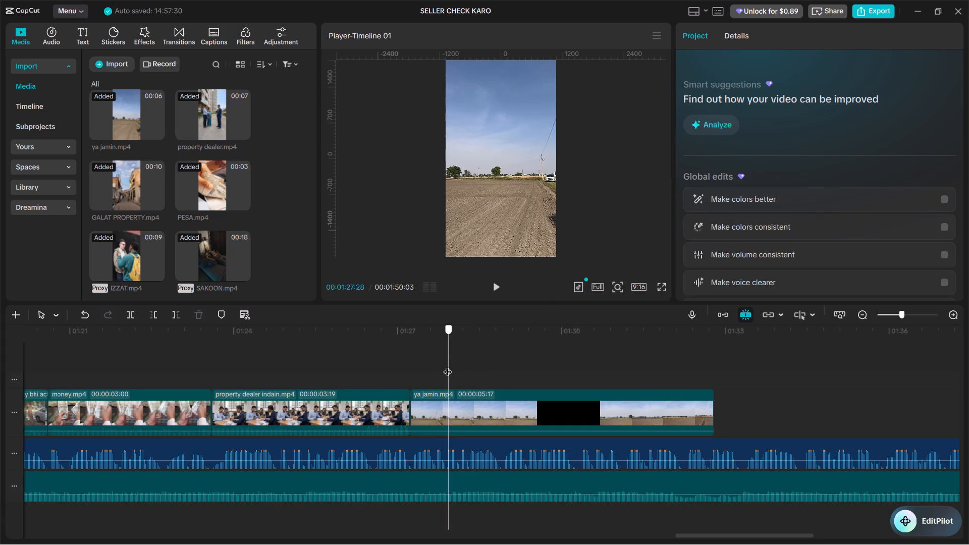
click(453, 389)
click(456, 402)
drag(452, 369, 448, 368)
ctrl+scroll(463, 374, up, 10)
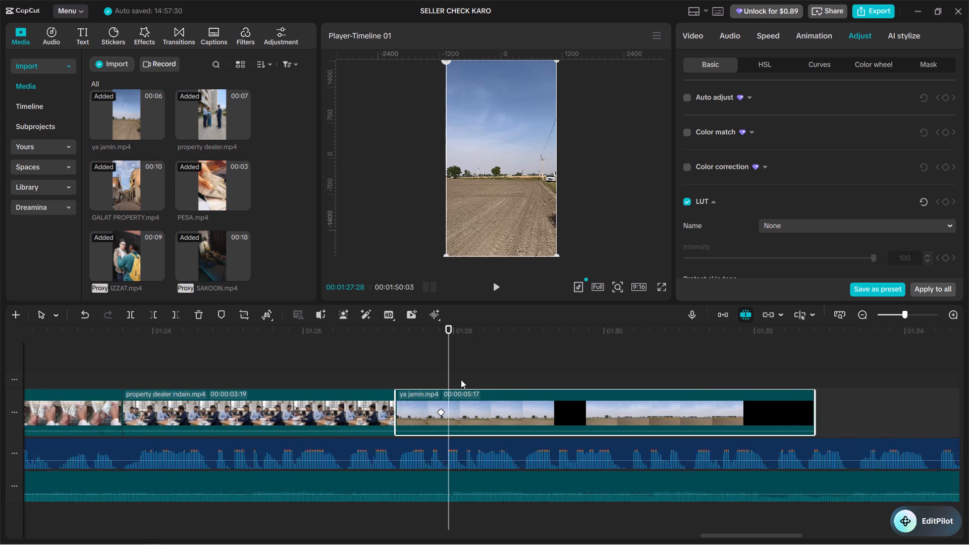
ctrl+scroll(461, 379, up, 10)
key(Left)
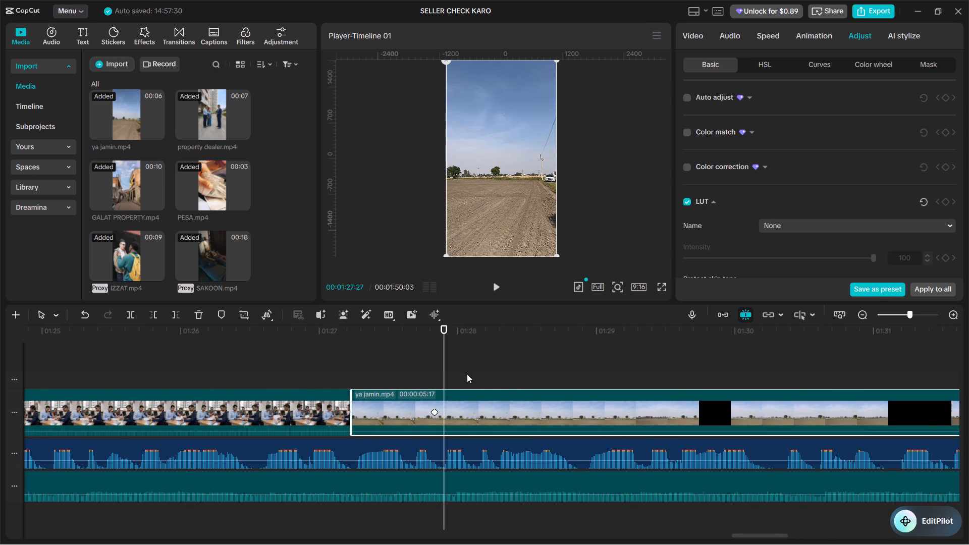
scroll(746, 176, down, 4)
scroll(748, 237, down, 5)
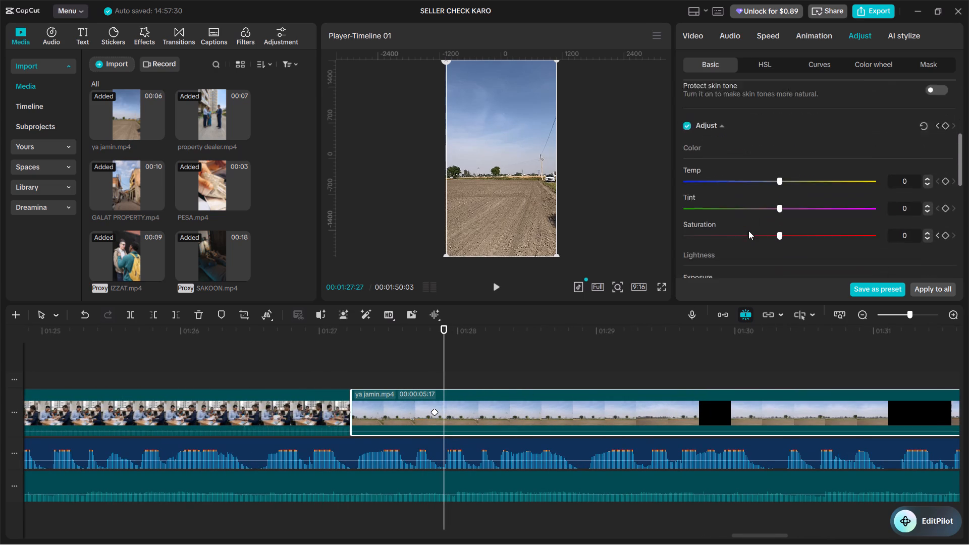
scroll(748, 231, down, 1)
drag(777, 179, 692, 184)
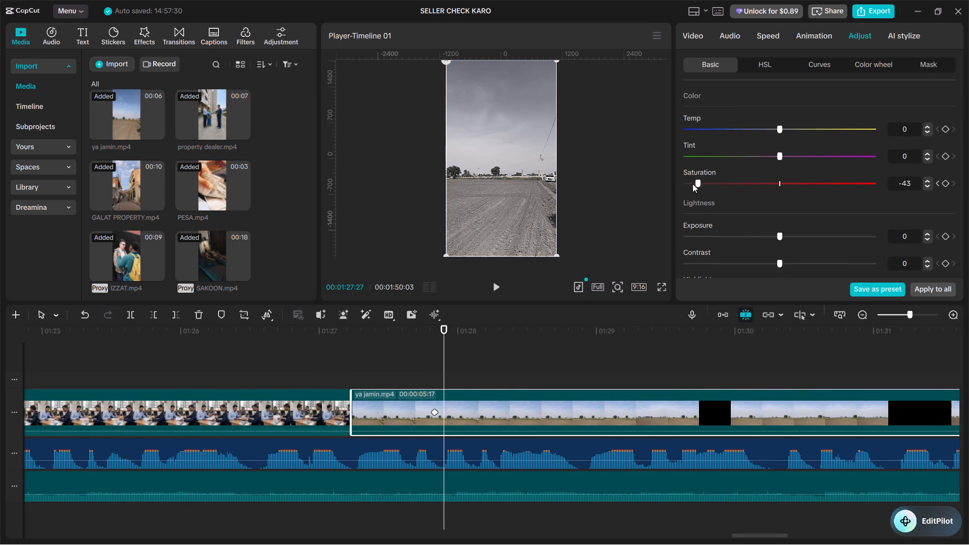
drag(692, 184, 676, 187)
Play back the start of ya jamin.mp4 and scrub around 00:01:27:24 to 00:01:27:26 to check the change from colour to black and white.
click(350, 364)
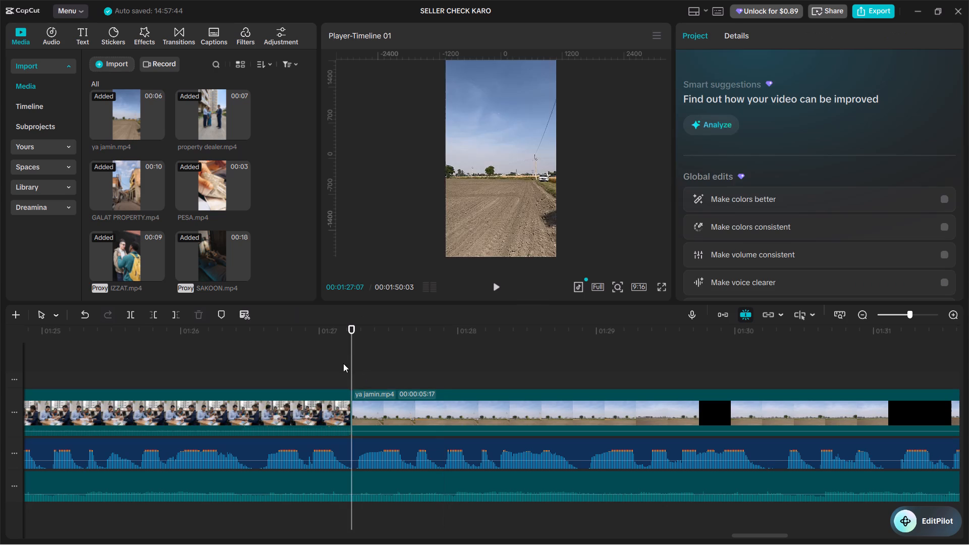
click(343, 363)
key(space)
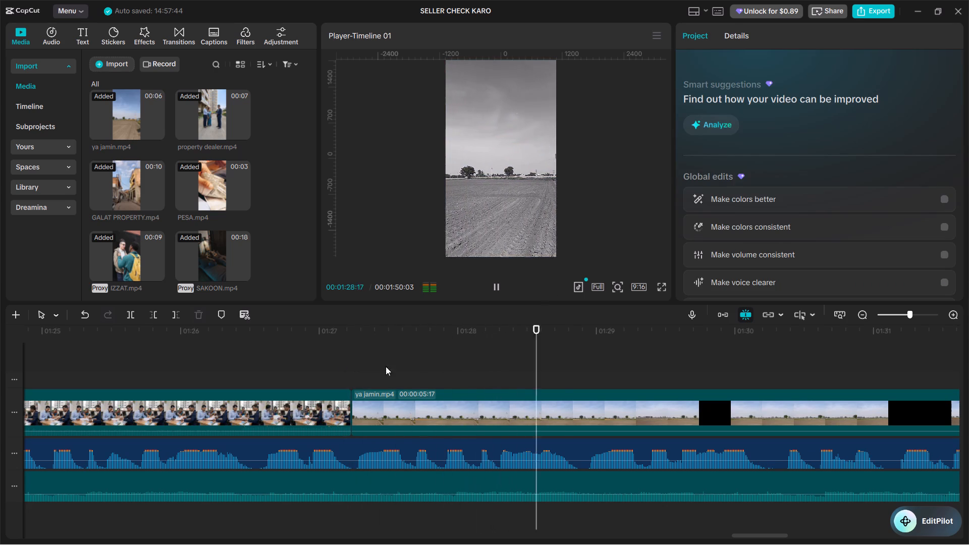
key(space)
click(432, 364)
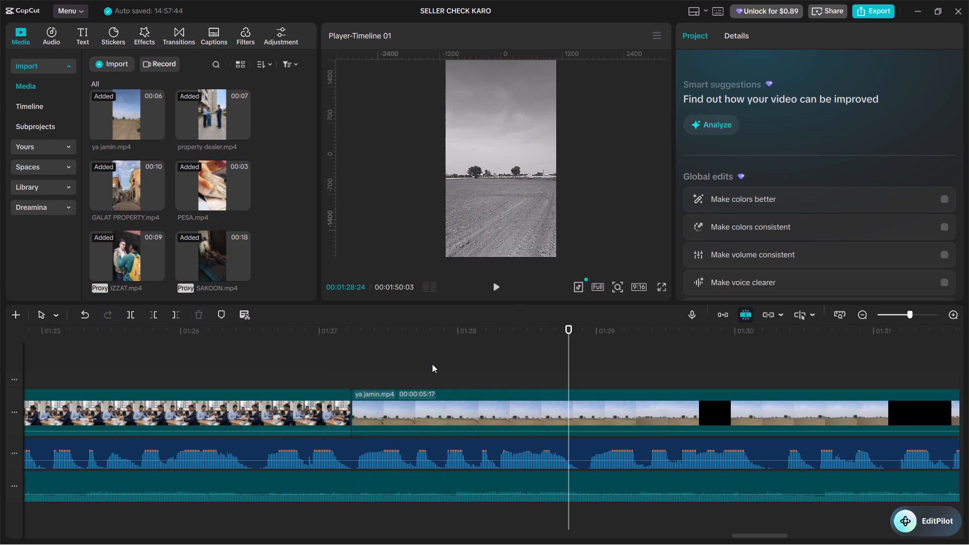
key(space)
key(space)
click(432, 364)
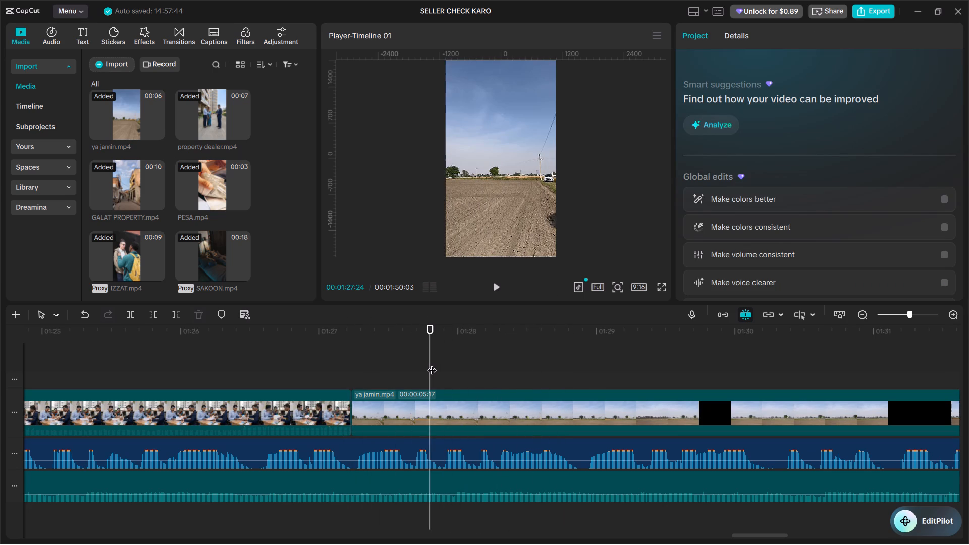
drag(432, 364, 439, 368)
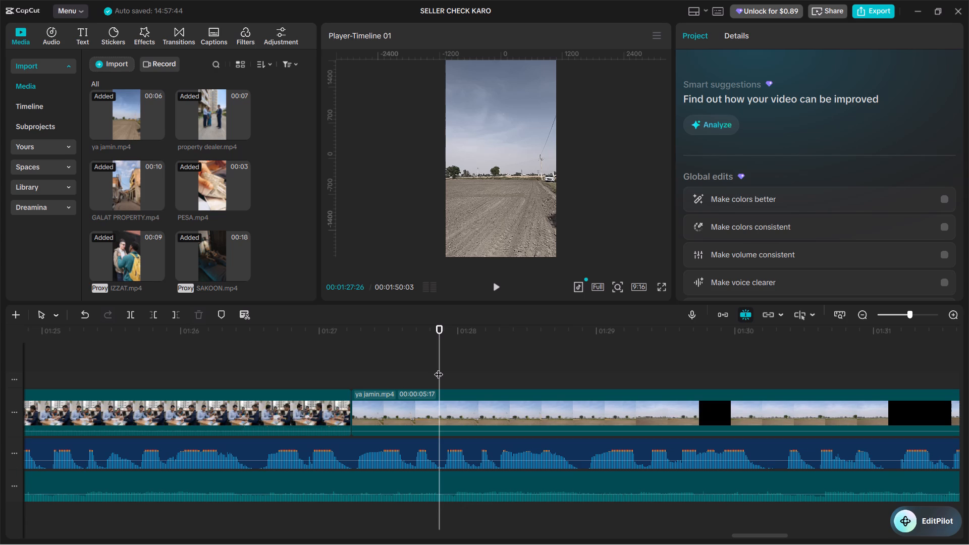
Split the ya jamin.mp4 clip at 00:01:27:27, on its second Saturation keyframe.
drag(439, 368, 433, 372)
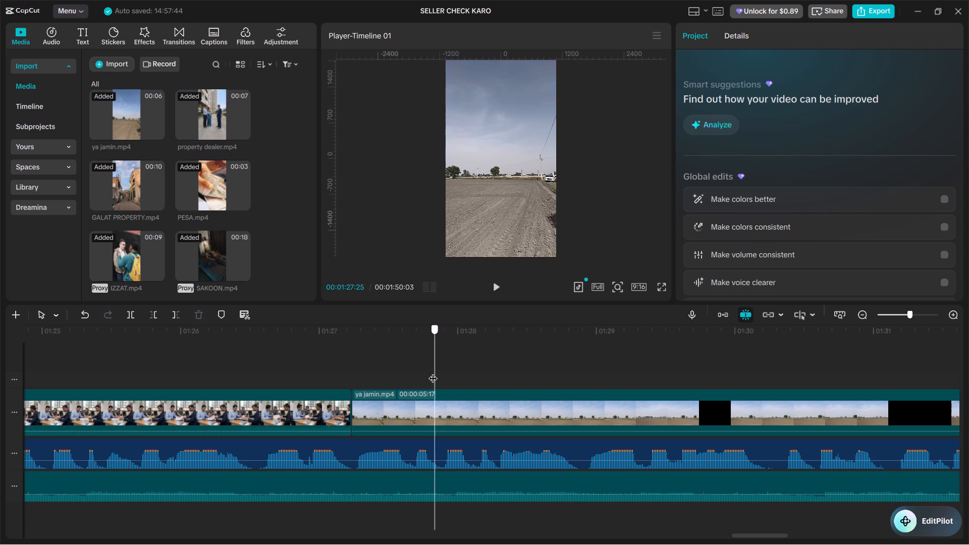
drag(433, 372, 479, 385)
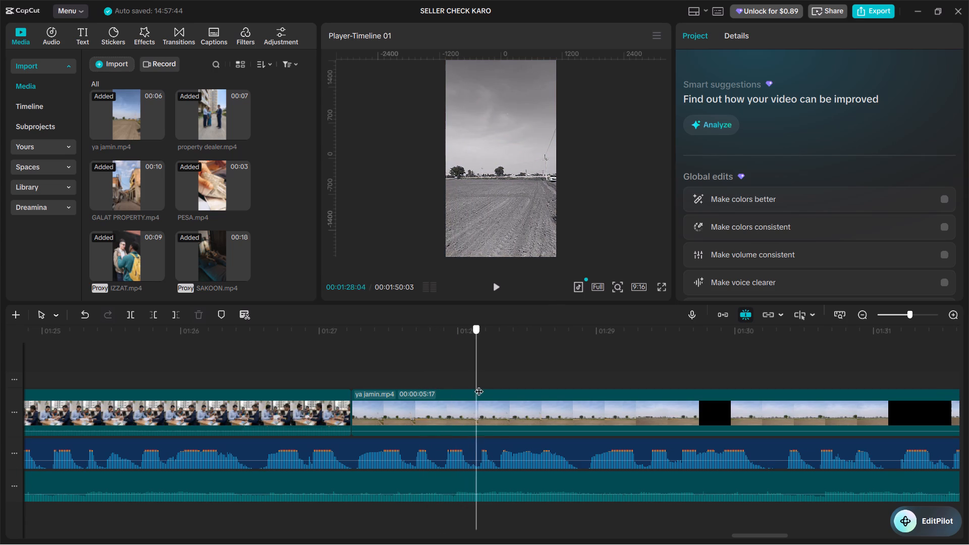
drag(479, 385, 431, 381)
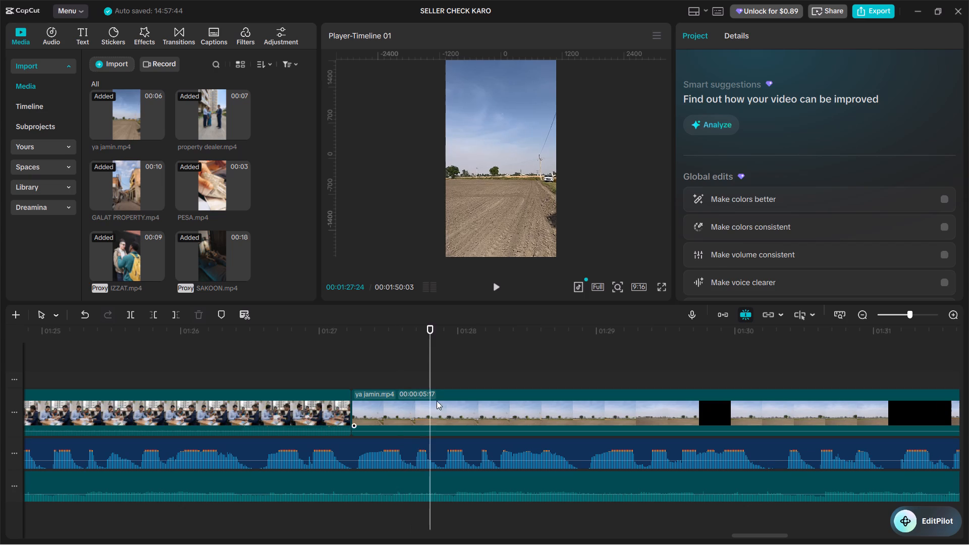
click(436, 405)
drag(431, 370, 437, 375)
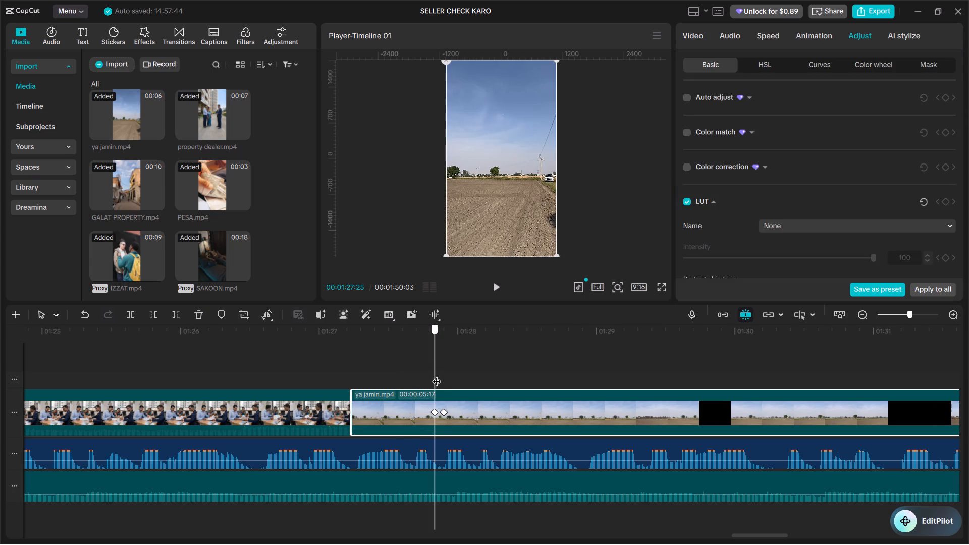
drag(437, 375, 443, 379)
click(457, 415)
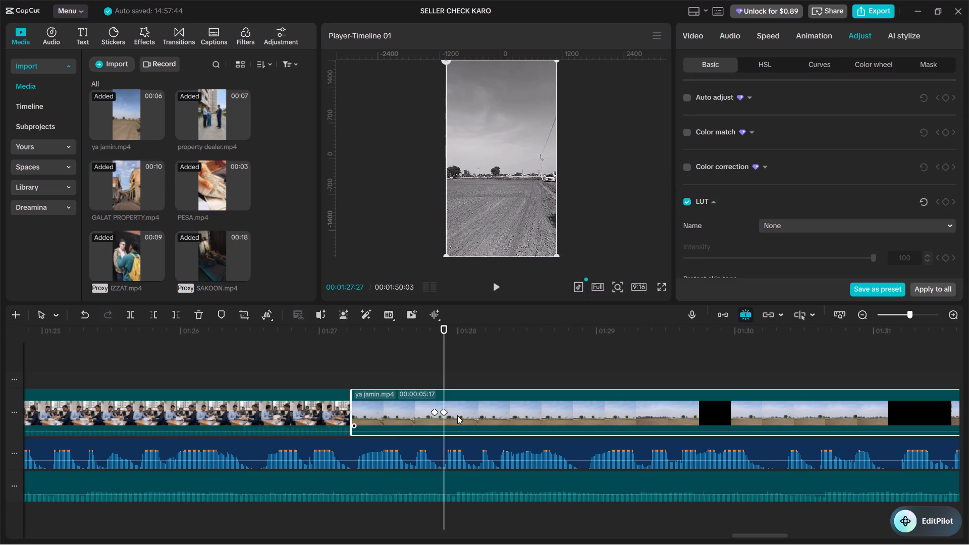
click(457, 405)
key(ctrl+b)
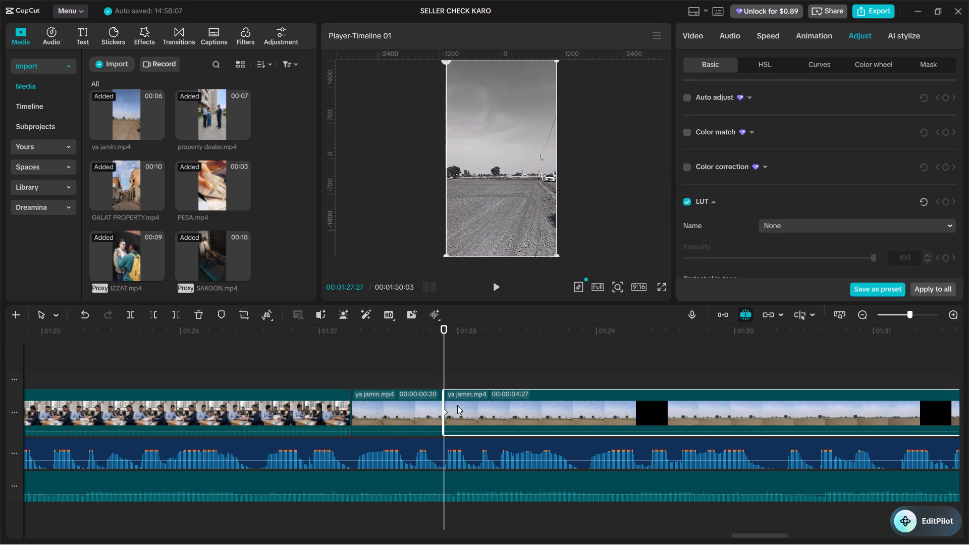
Delete the Saturation keyframes from both ya jamin.mp4 pieces around the 00:01:27:27 cut and play across it.
click(445, 411)
key(BackSpace)
click(441, 406)
click(426, 416)
click(442, 410)
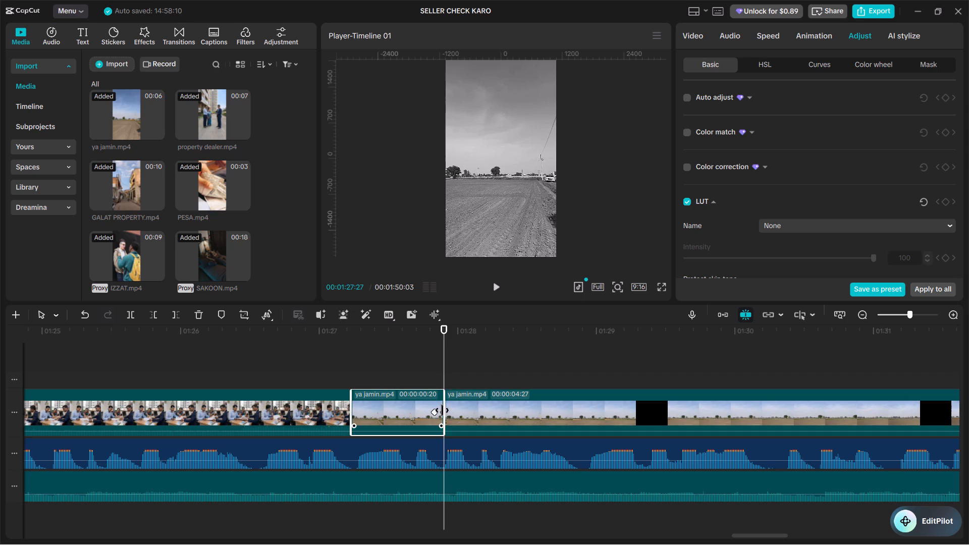
key(BackSpace)
click(435, 412)
key(BackSpace)
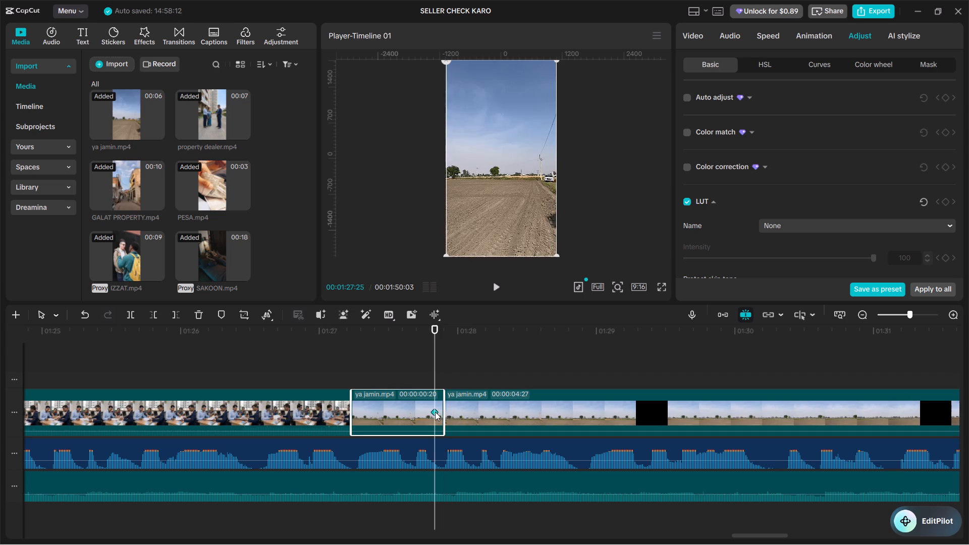
click(467, 406)
click(423, 365)
key(space)
click(453, 408)
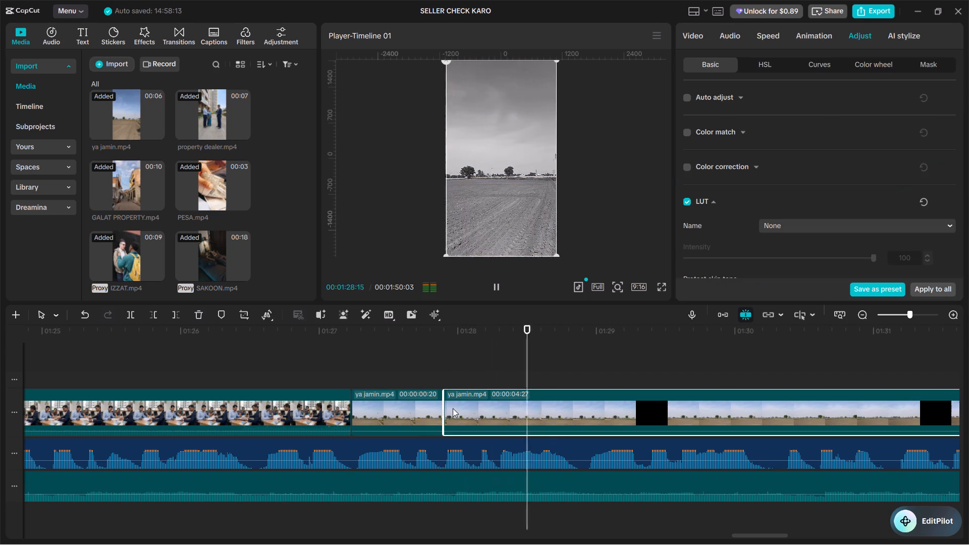
key(space)
Add the favourite White Flash transition at the 00:01:27:27 cut between the two ya jamin.mp4 pieces and play it back.
click(441, 367)
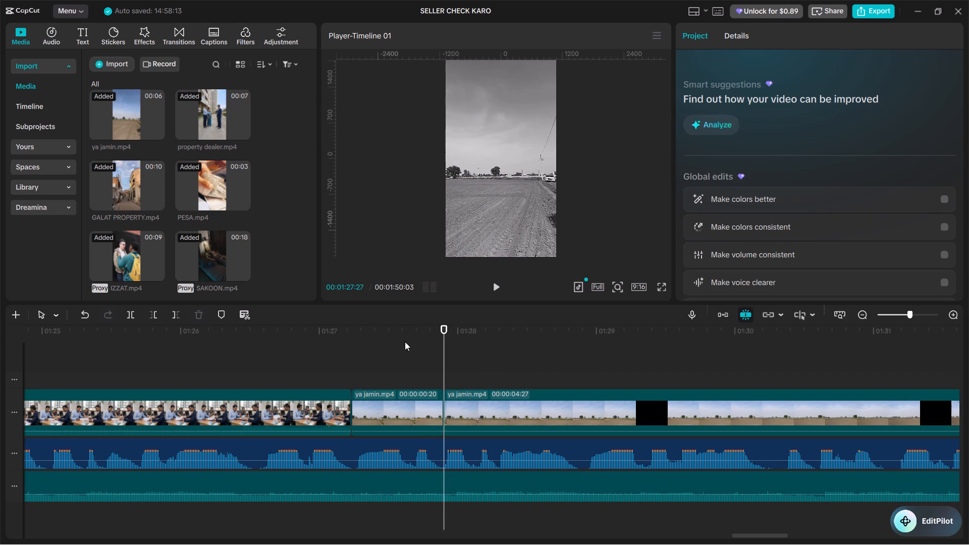
click(179, 27)
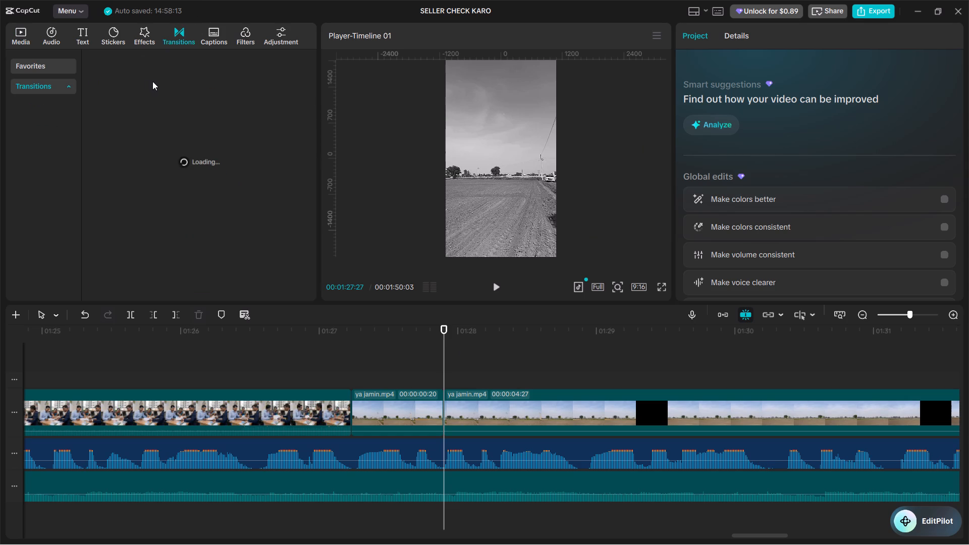
click(43, 68)
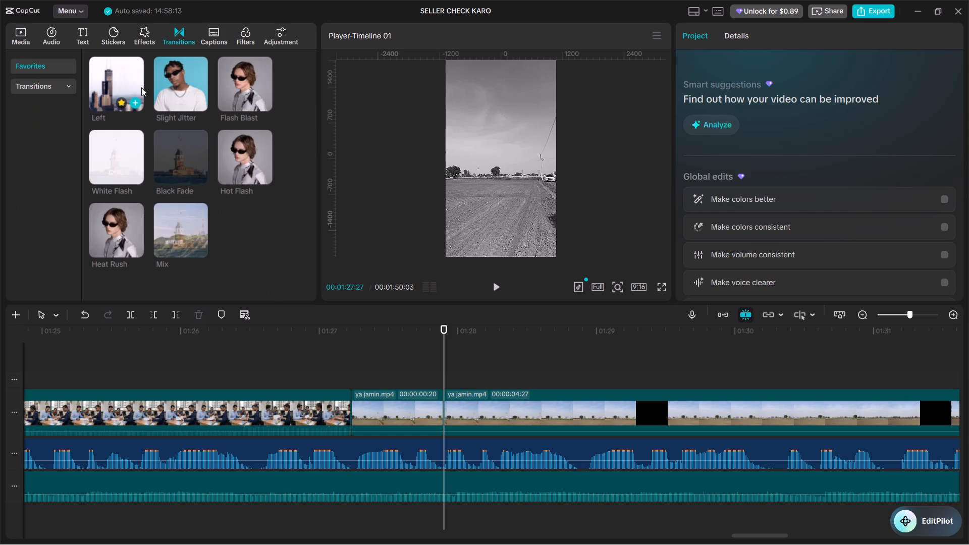
click(129, 171)
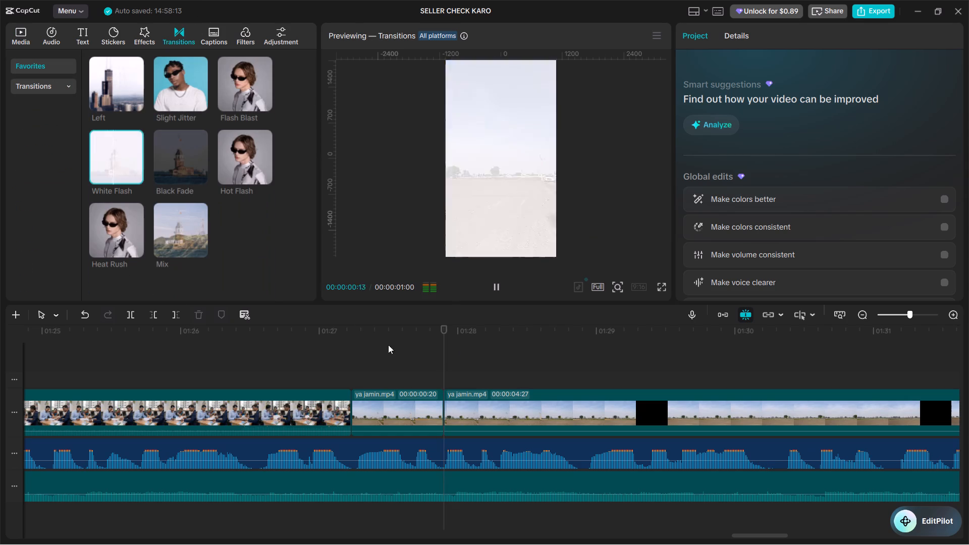
click(134, 176)
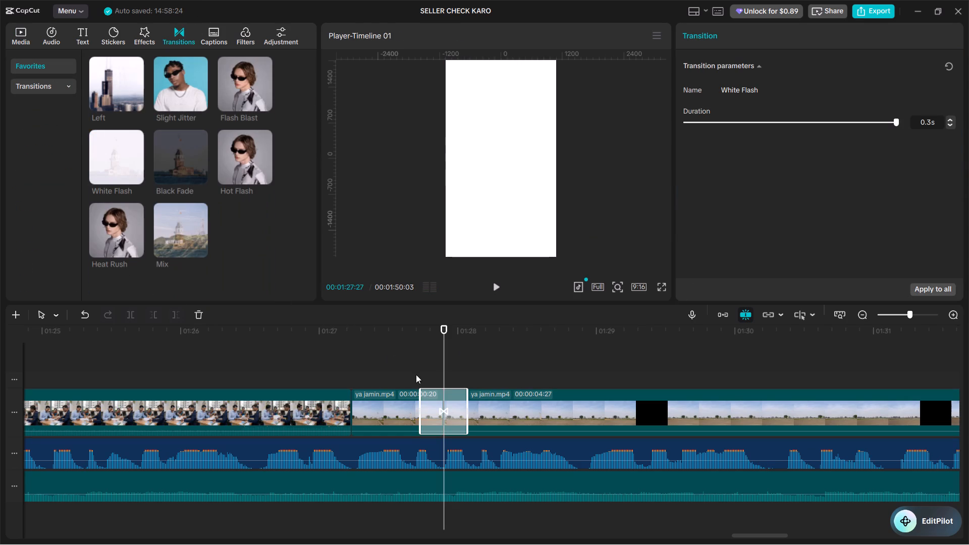
click(400, 367)
key(space)
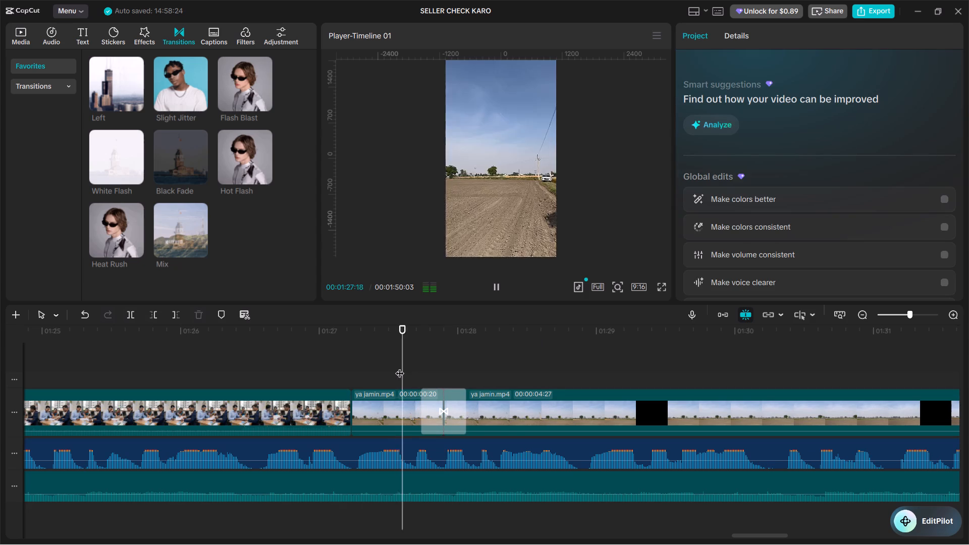
click(370, 358)
key(space)
key(space)
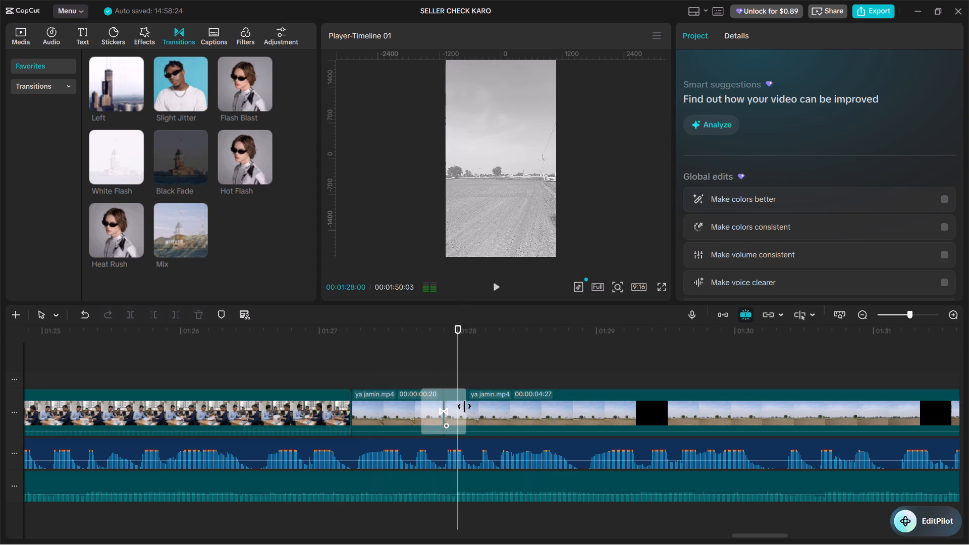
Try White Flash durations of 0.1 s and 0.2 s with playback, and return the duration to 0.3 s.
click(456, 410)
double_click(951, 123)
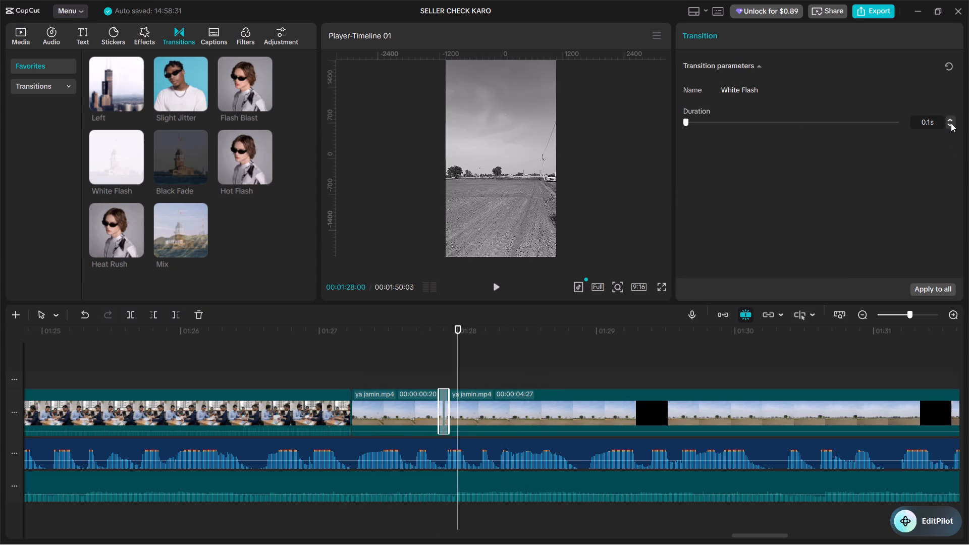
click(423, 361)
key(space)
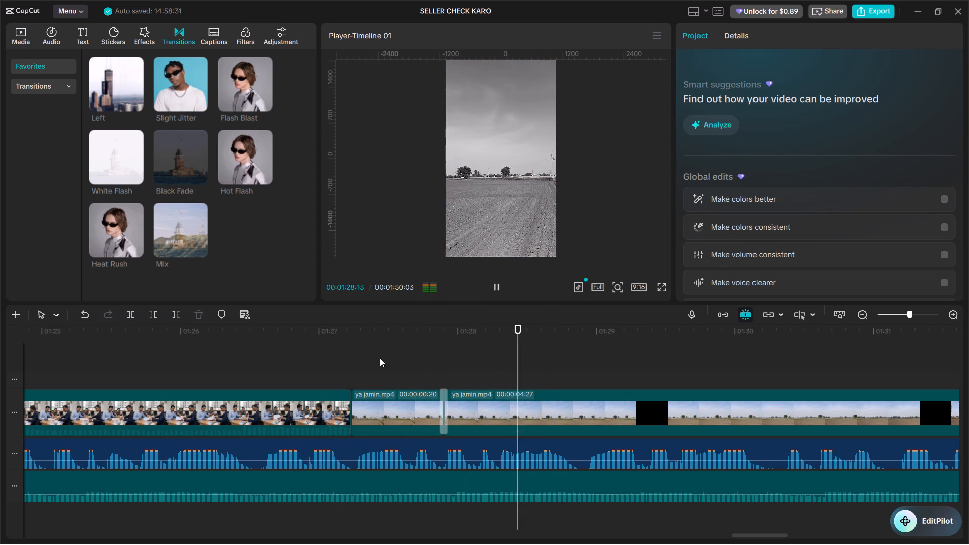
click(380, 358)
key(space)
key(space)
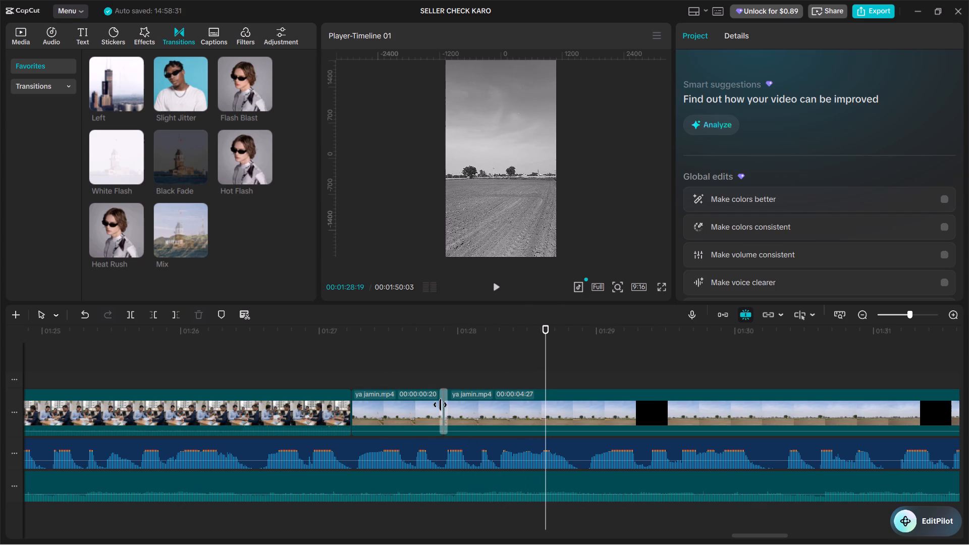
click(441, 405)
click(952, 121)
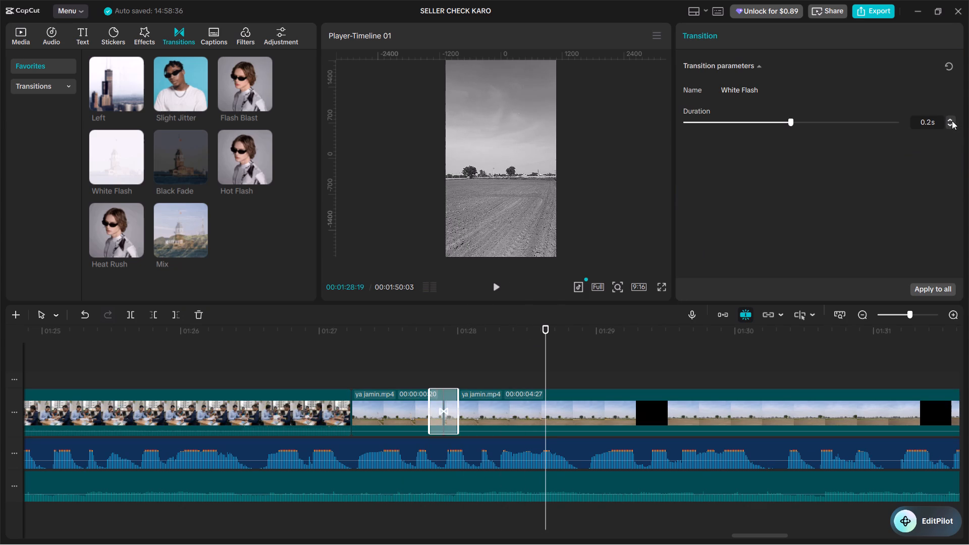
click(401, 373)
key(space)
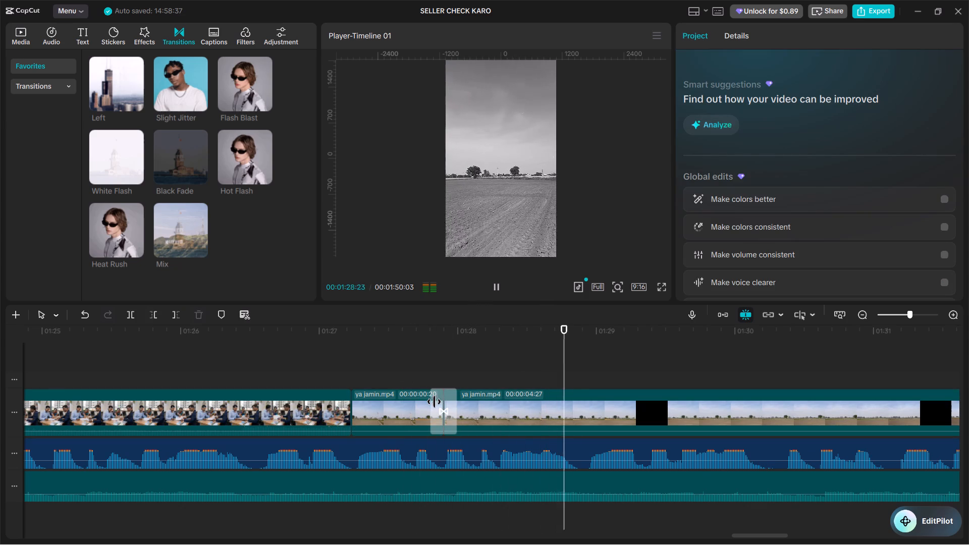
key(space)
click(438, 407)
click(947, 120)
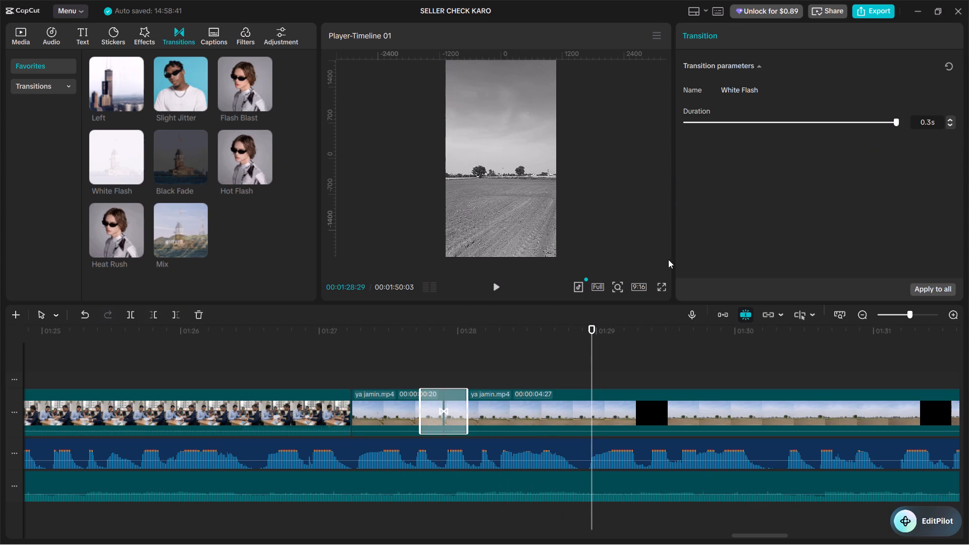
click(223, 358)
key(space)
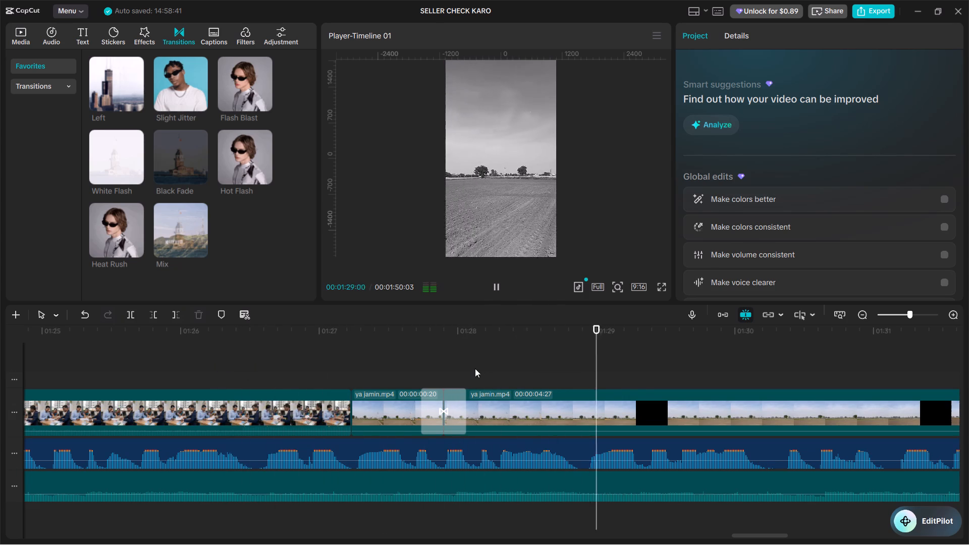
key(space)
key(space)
Split the black-and-white ya jamin.mp4 piece at 00:01:28:26, delete the remainder after the cut, and play the following voiceover.
click(648, 364)
drag(648, 364, 645, 364)
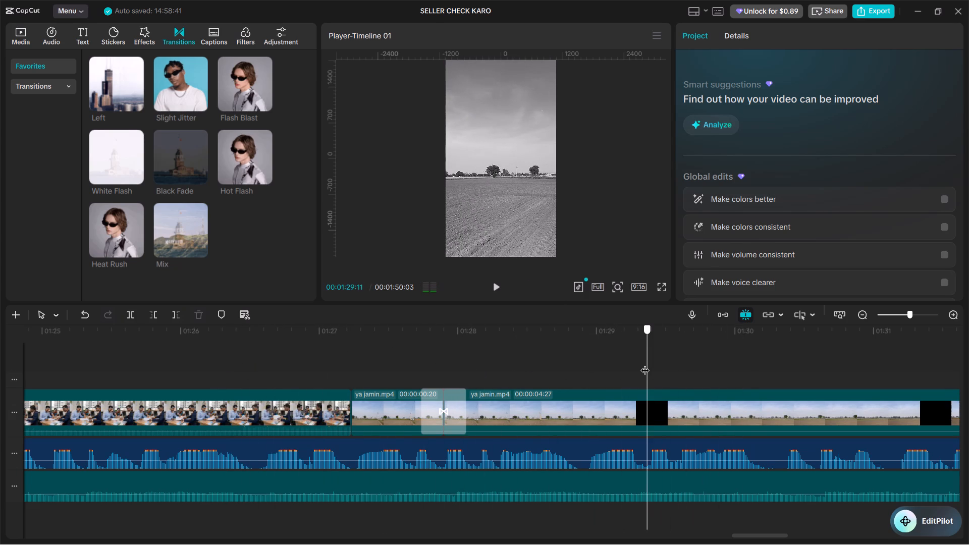
drag(645, 364, 642, 363)
key(space)
click(642, 363)
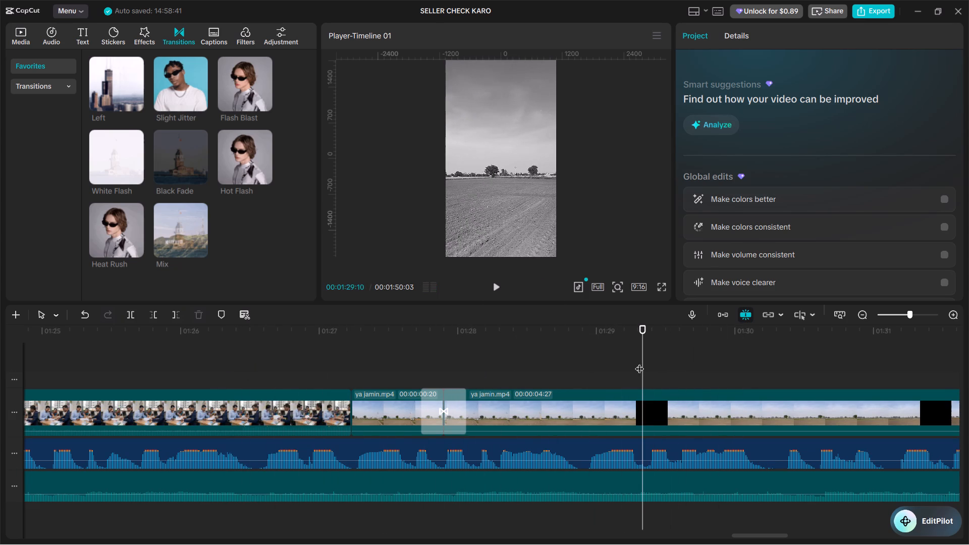
click(568, 360)
drag(568, 360, 584, 374)
key(space)
click(580, 363)
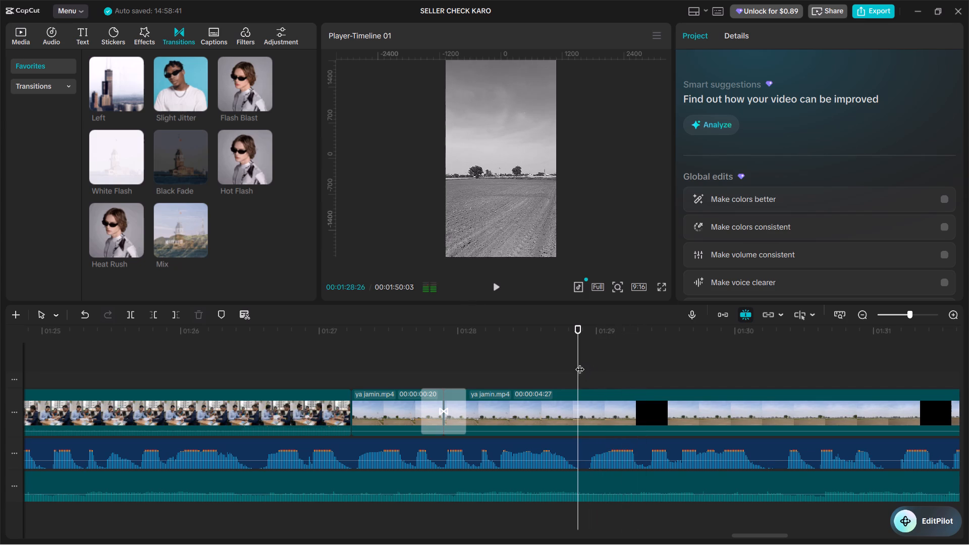
click(619, 419)
key(ctrl+n)
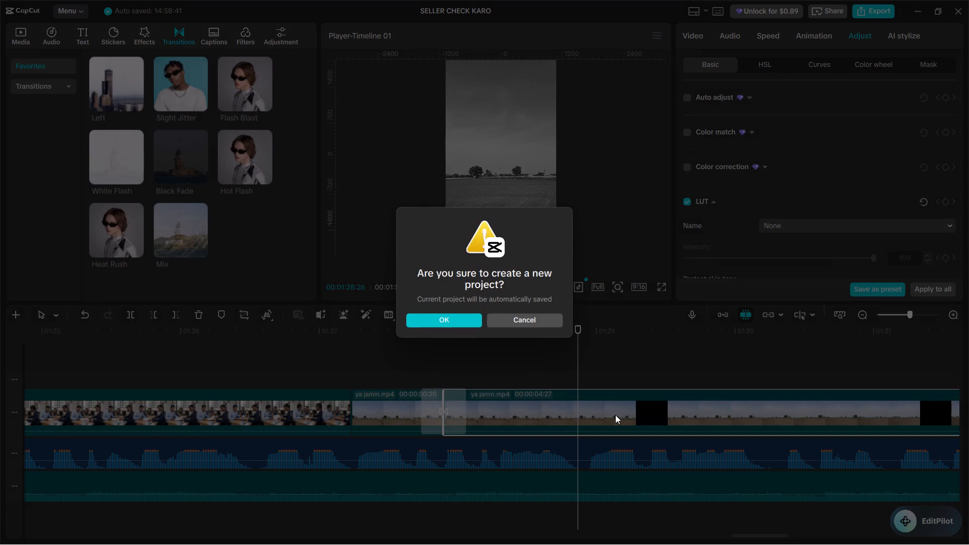
click(540, 324)
key(ctrl+b)
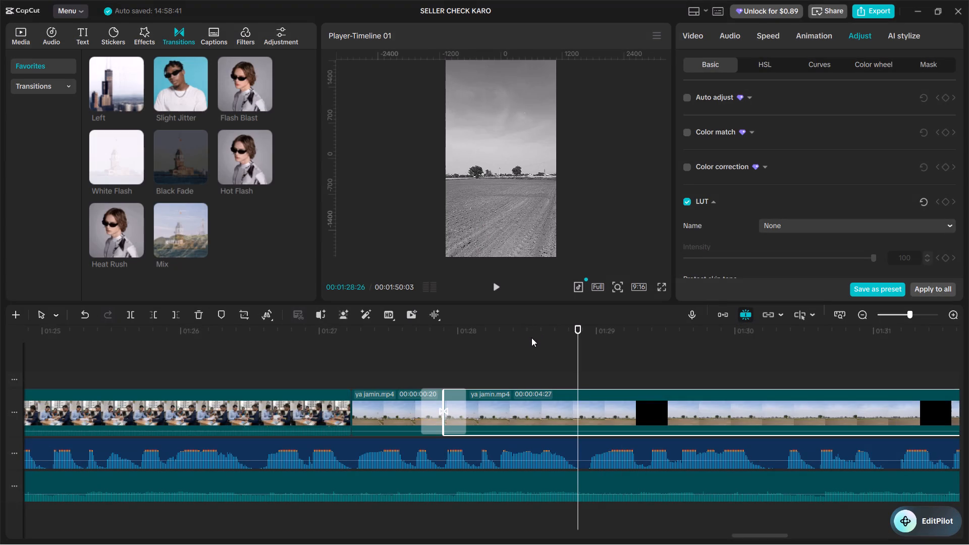
key(BackSpace)
ctrl+scroll(624, 401, down, 9)
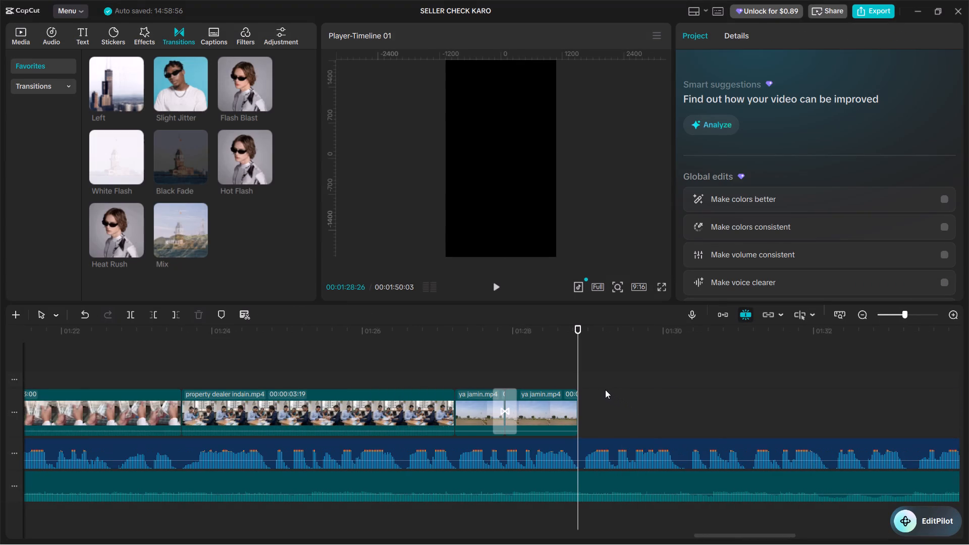
key(space)
key(space)
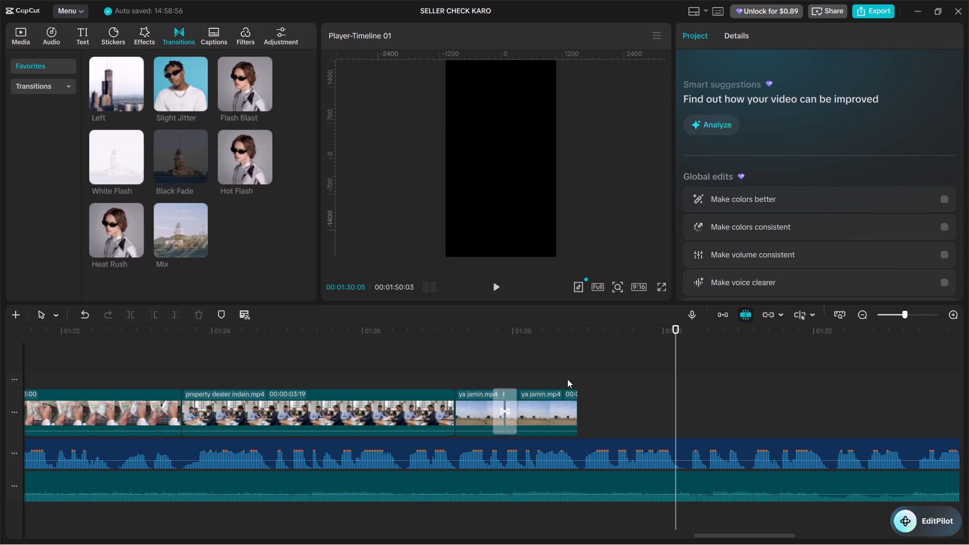
Switch to Pinterest in the Brave browser and search for "indian guy counting money".
key(alt+Tab)
click(226, 0)
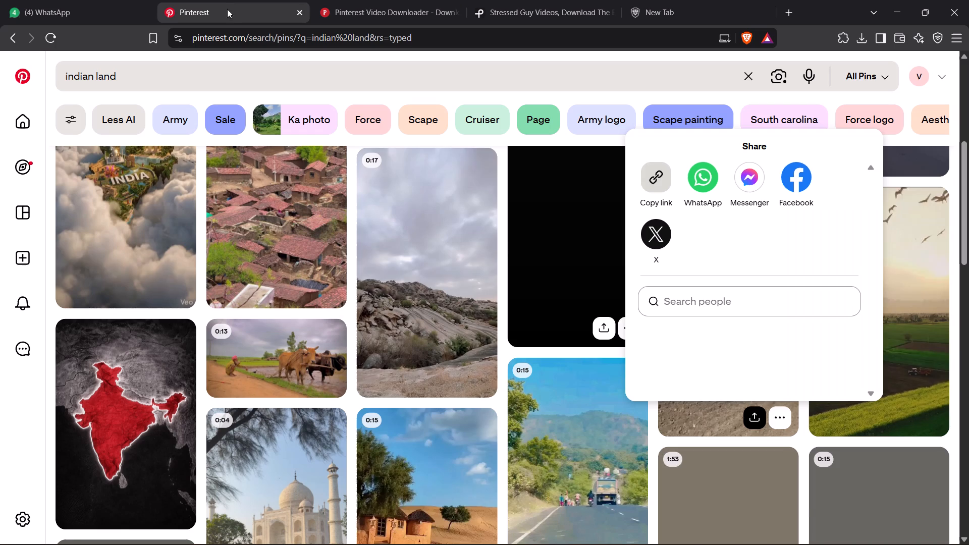
click(255, 71)
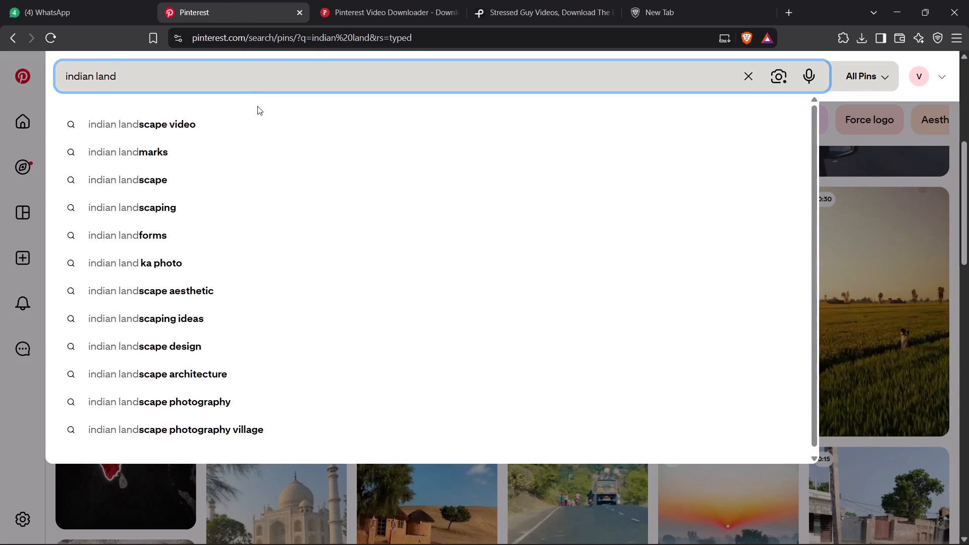
text(indan)
key(ctrl+a)
text(inda)
key(BackSpace)
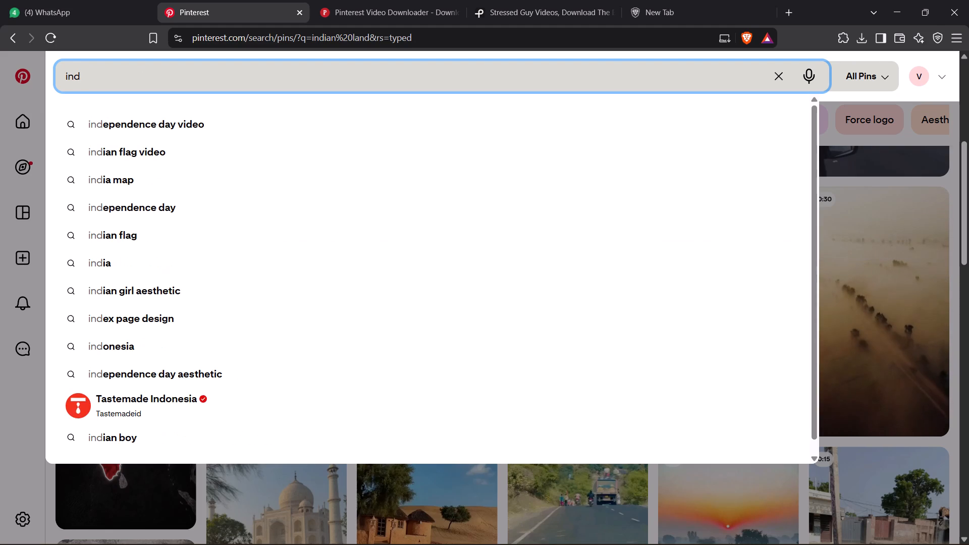
text(ian guy counting money)
key(Return)
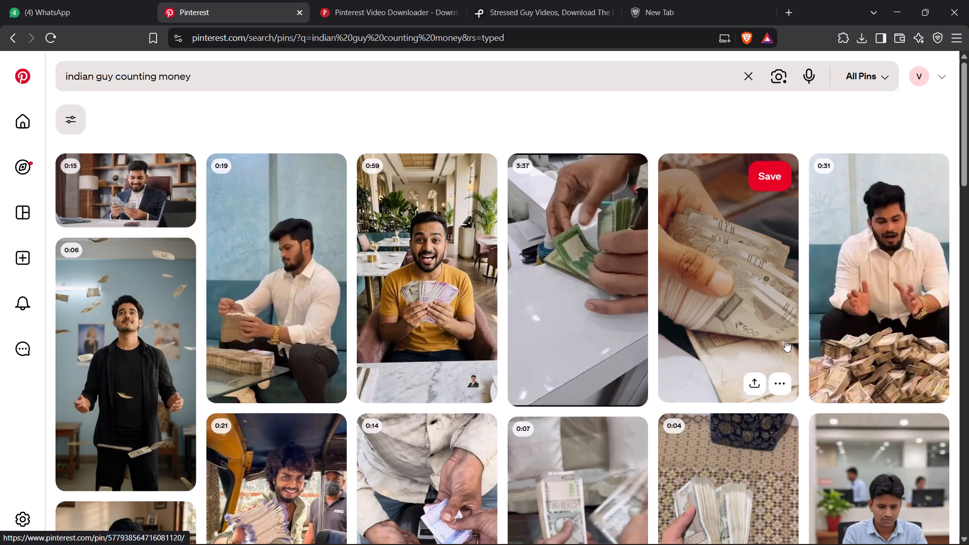
Copy the link of the Pinterest pin showing a close-up hand fanning 500-rupee notes and load it in the SSSPIN Pinterest downloader.
click(756, 385)
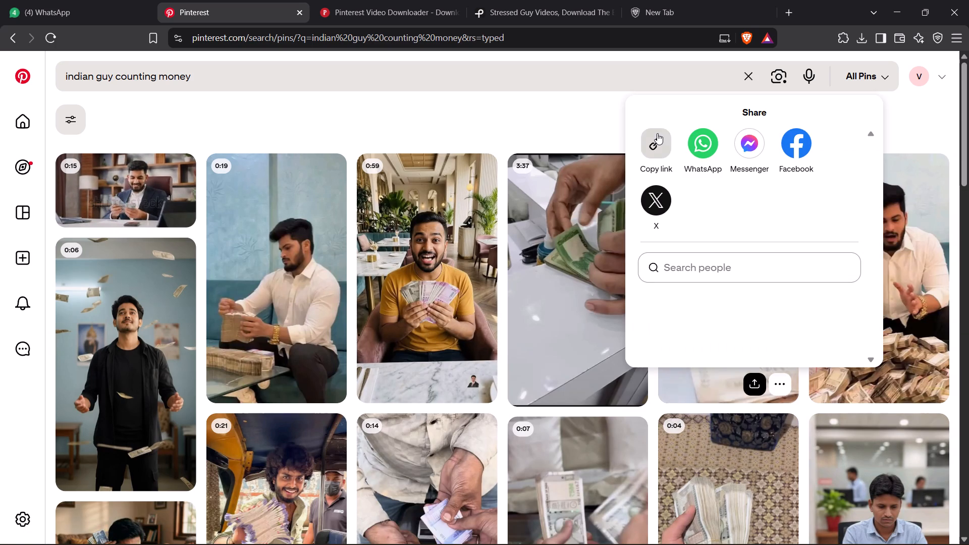
click(657, 133)
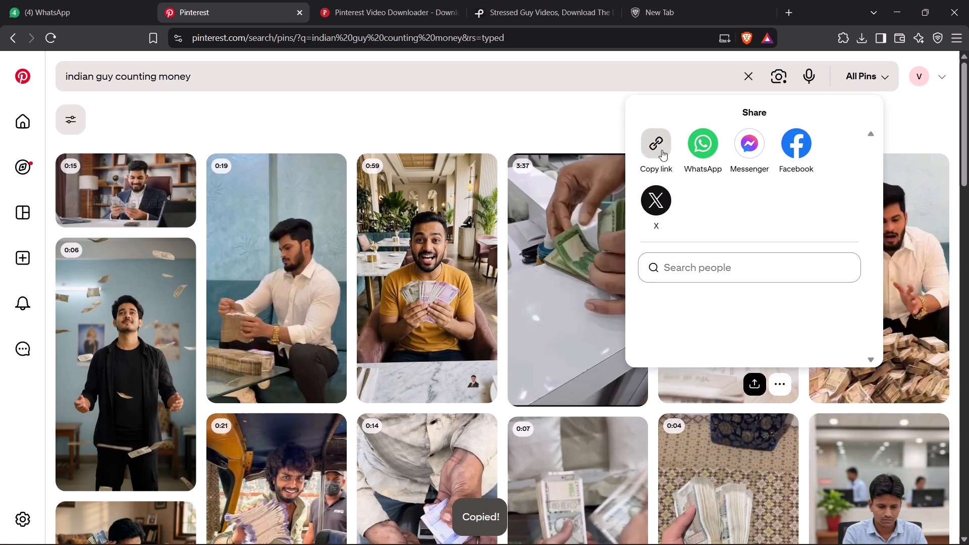
click(661, 144)
click(435, 4)
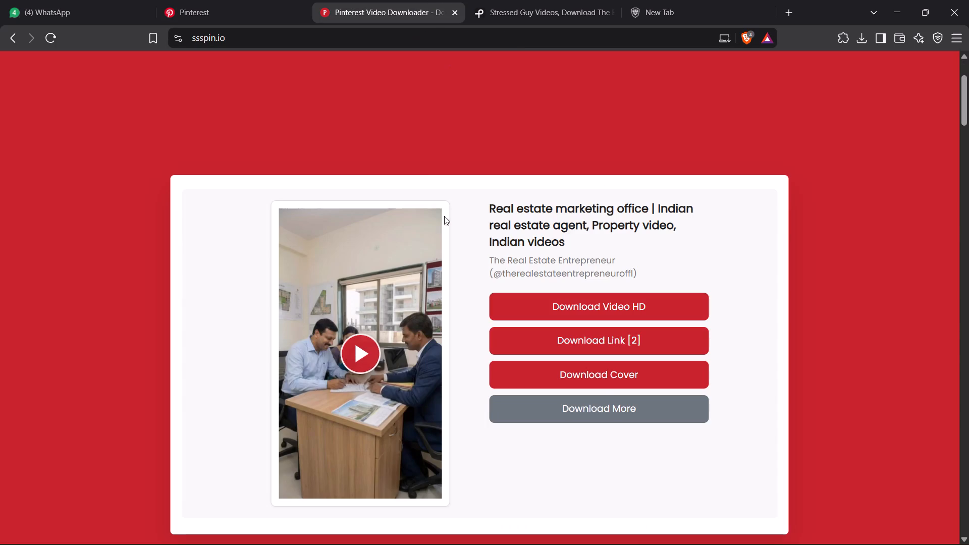
click(606, 407)
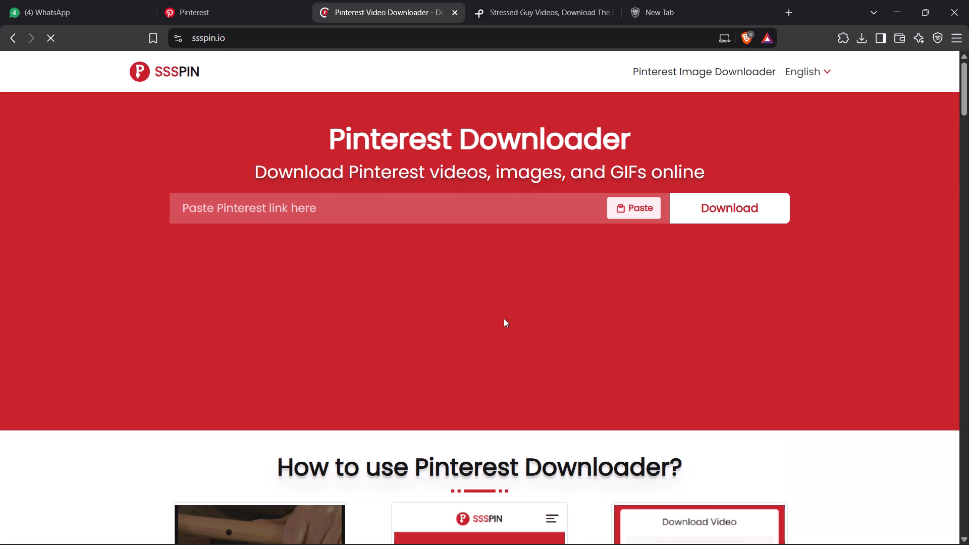
click(462, 212)
key(ctrl+v)
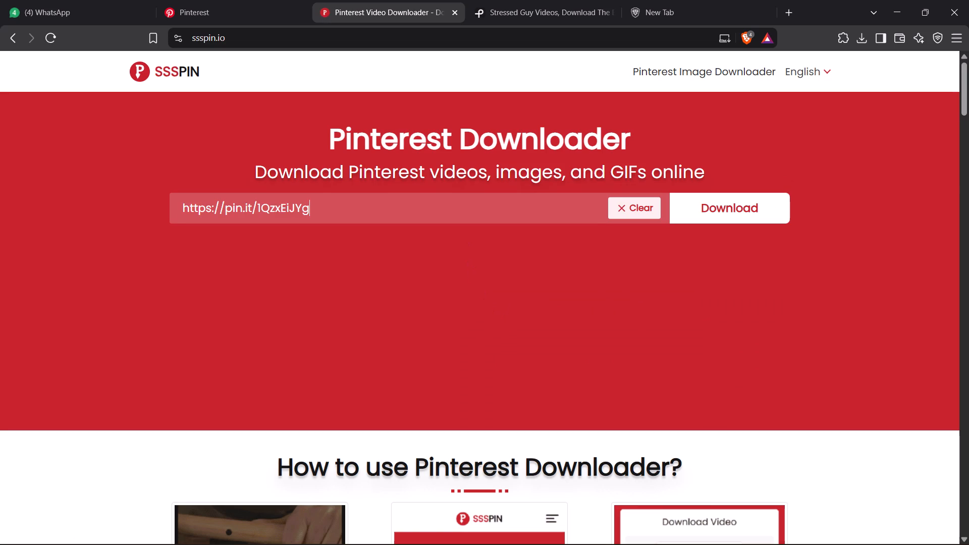
click(705, 208)
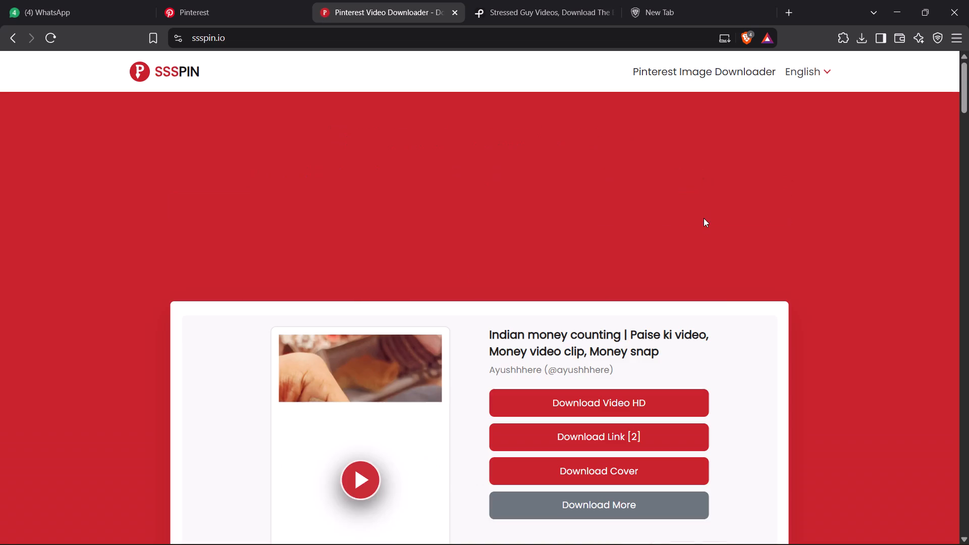
Download the money-counting video in HD and save it in the project's RAW folder as "money counting".
scroll(611, 326, down, 2)
click(605, 278)
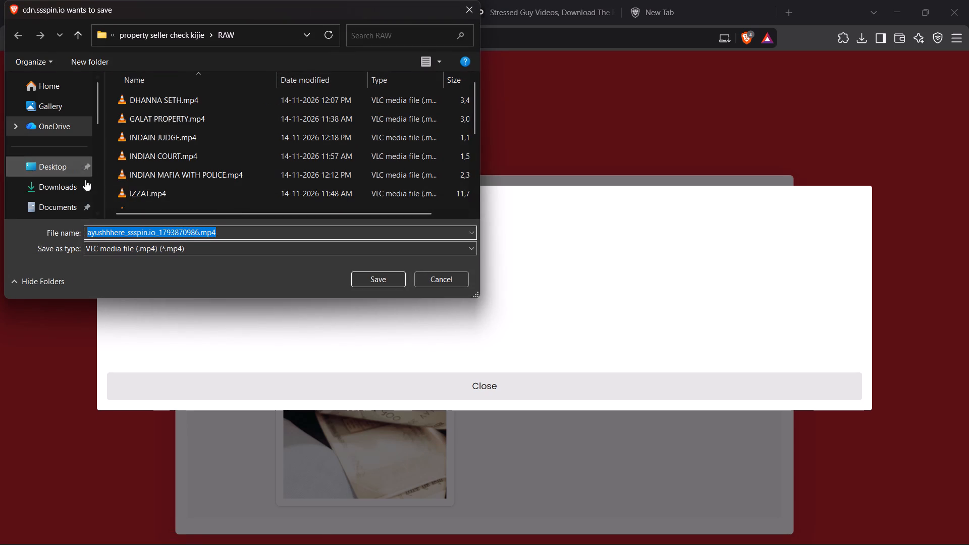
text(pesa)
key(Return)
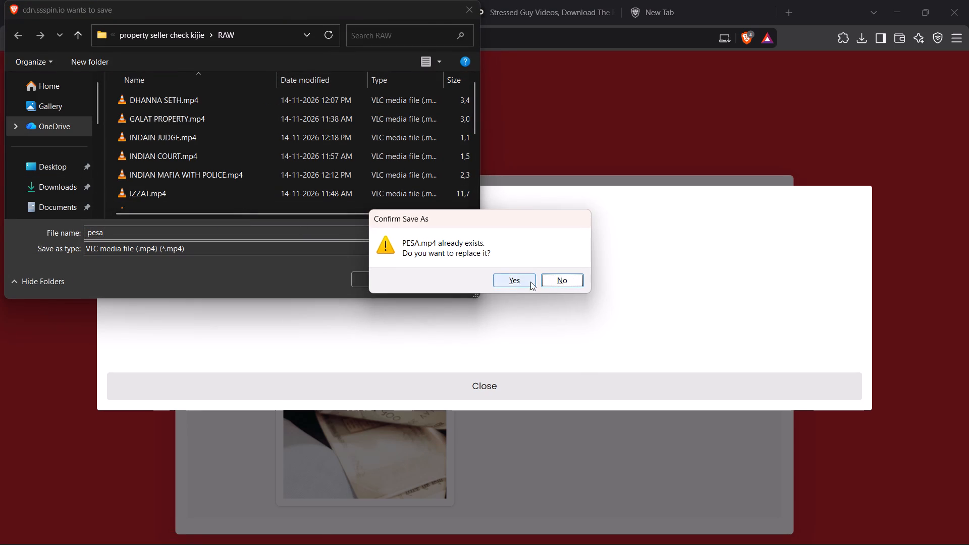
click(563, 284)
text(moin)
key(BackSpace)
key(BackSpace)
key(BackSpace)
key(BackSpace)
key(BackSpace)
text(money)
key(space)
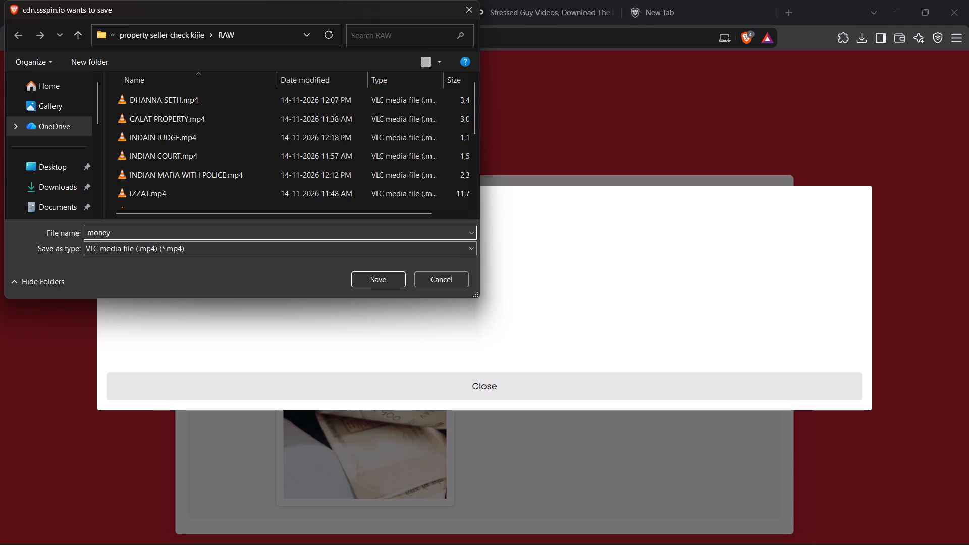
text(counting])
key(BackSpace)
key(Return)
Switch to CapCut and import money counting.mp4 from the RAW folder of "property seller check kijie" on the Desktop.
key(alt+Tab)
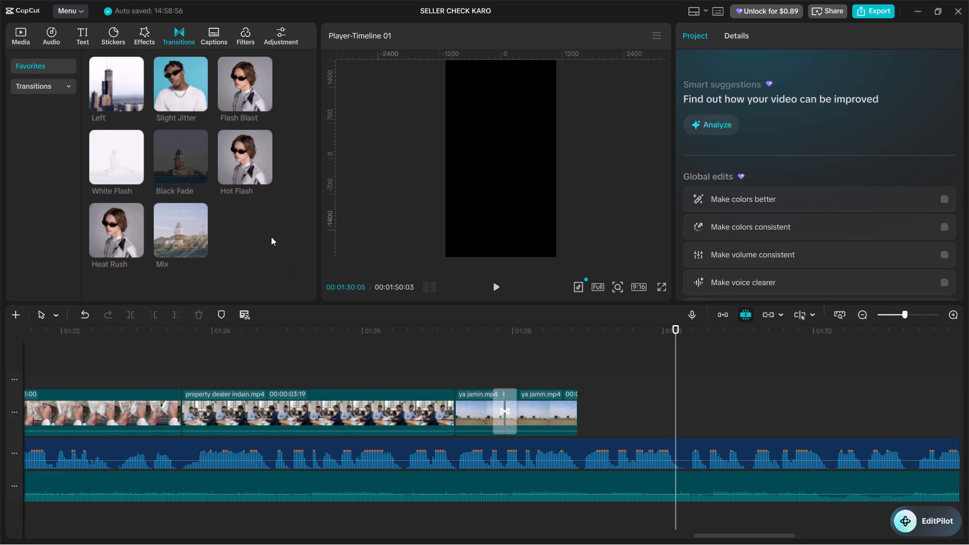
click(18, 32)
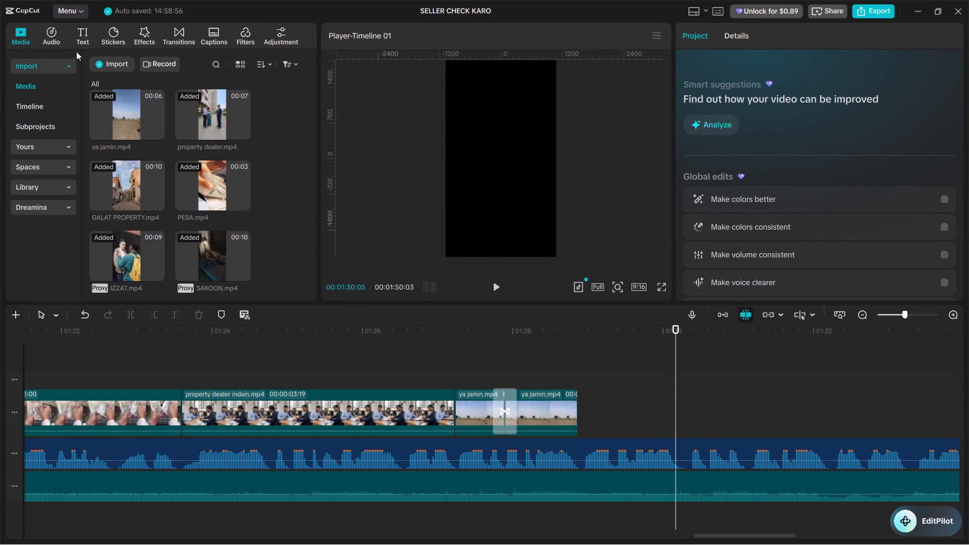
click(117, 60)
click(119, 69)
click(118, 64)
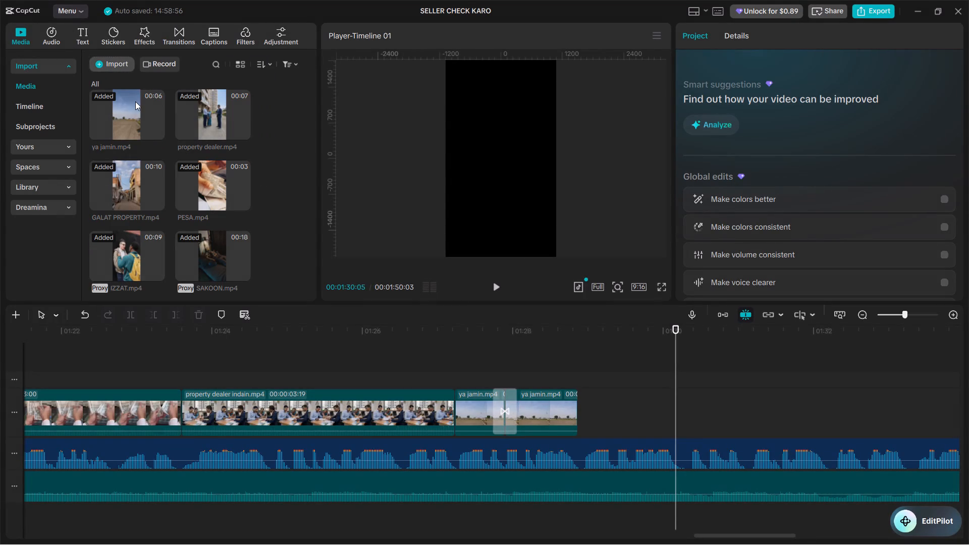
click(134, 96)
scroll(274, 232, down, 5)
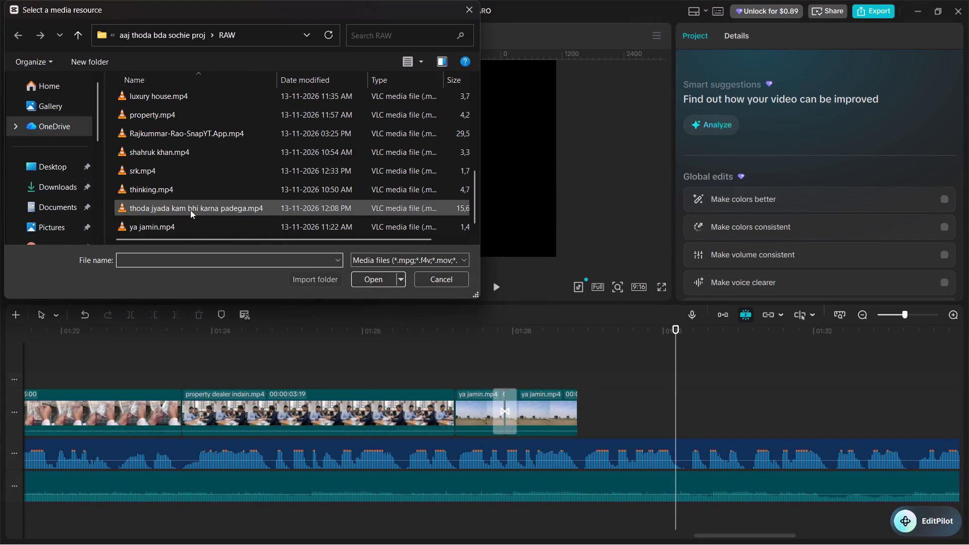
scroll(209, 156, up, 2)
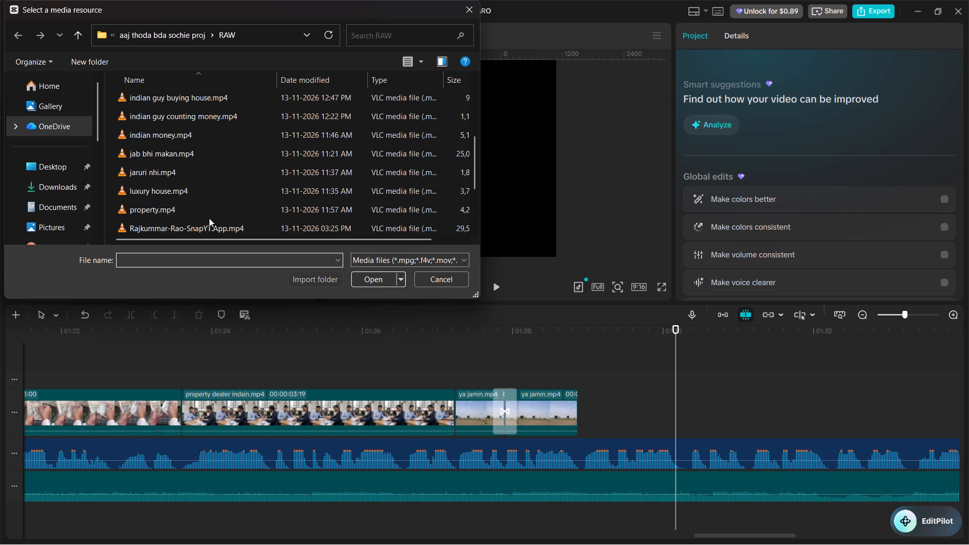
scroll(208, 215, up, 1)
scroll(219, 136, up, 1)
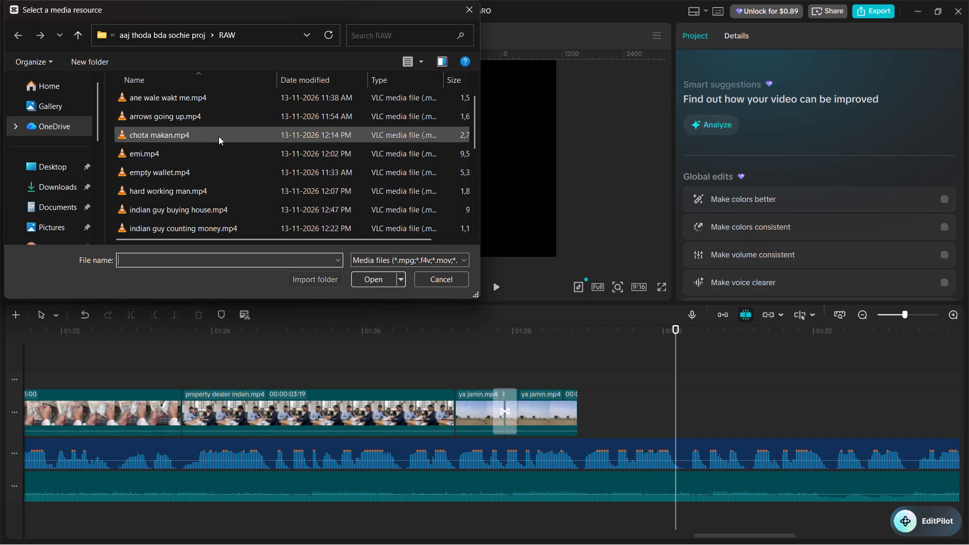
scroll(223, 187, up, 2)
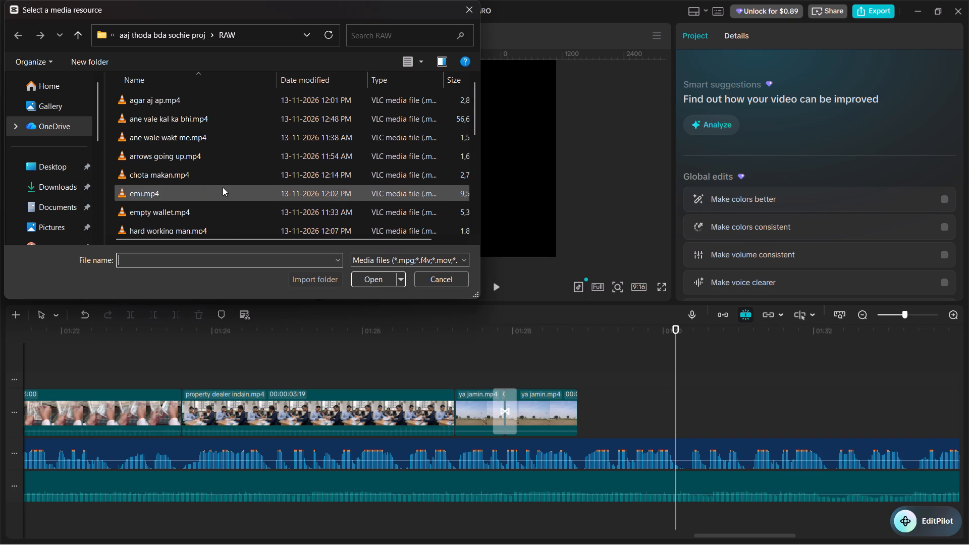
scroll(223, 187, up, 2)
scroll(223, 112, down, 8)
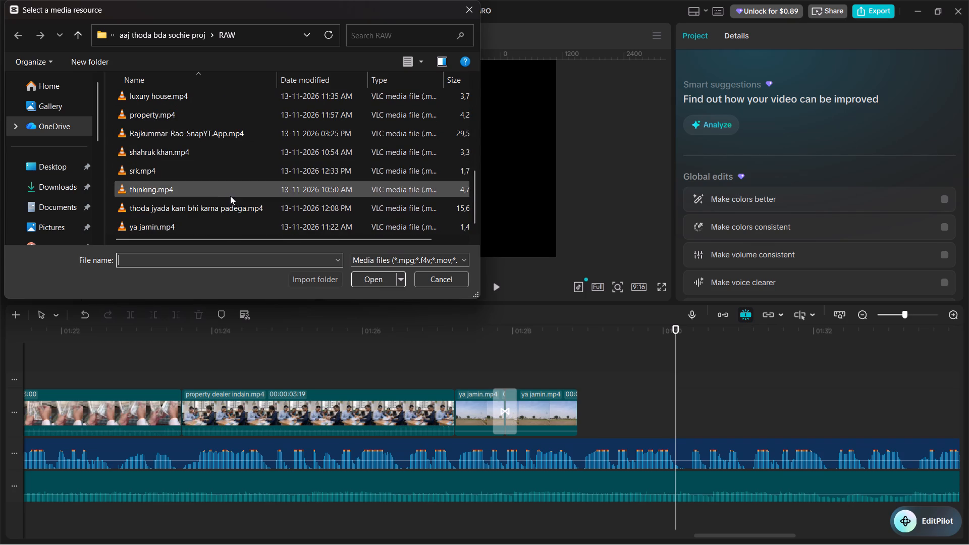
scroll(230, 196, down, 4)
click(67, 168)
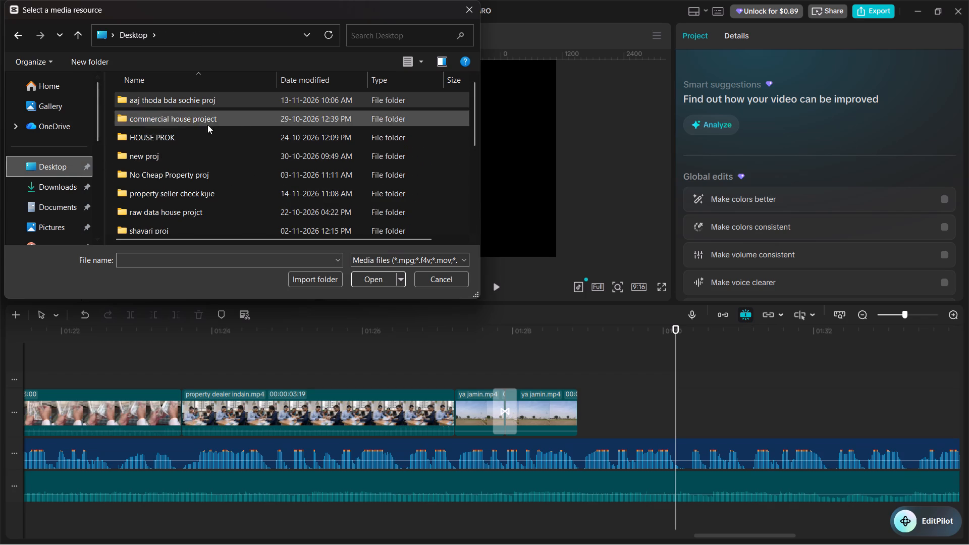
click(220, 202)
double_click(223, 193)
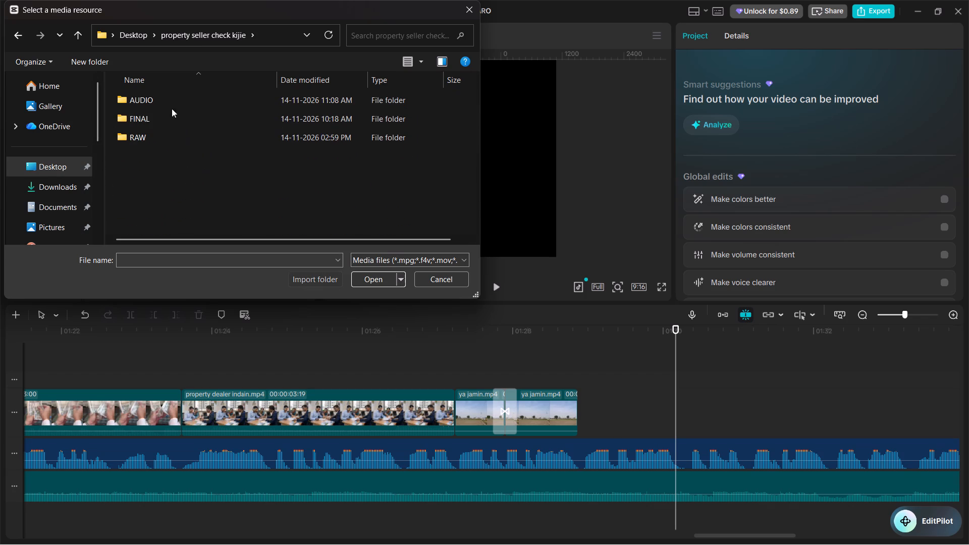
double_click(177, 138)
scroll(231, 126, down, 4)
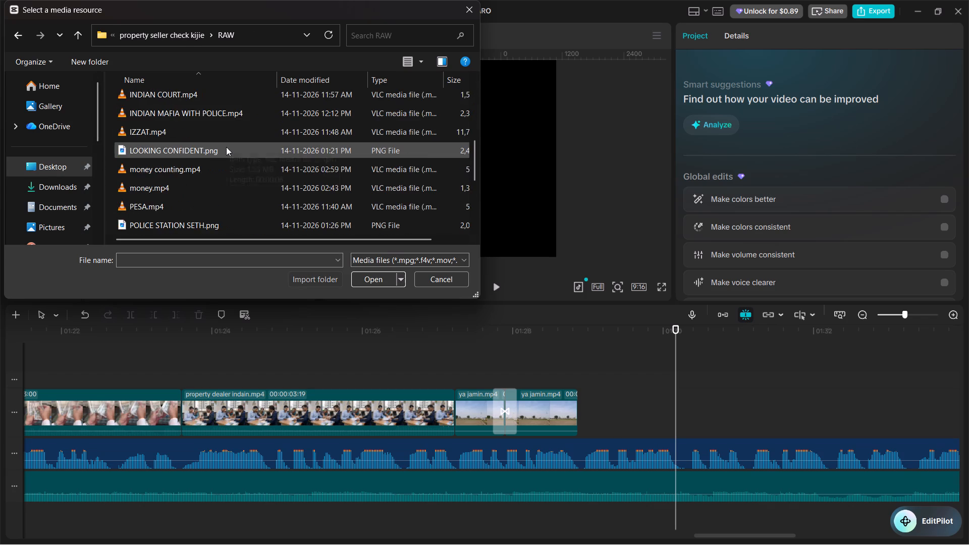
scroll(226, 147, up, 2)
scroll(252, 165, down, 2)
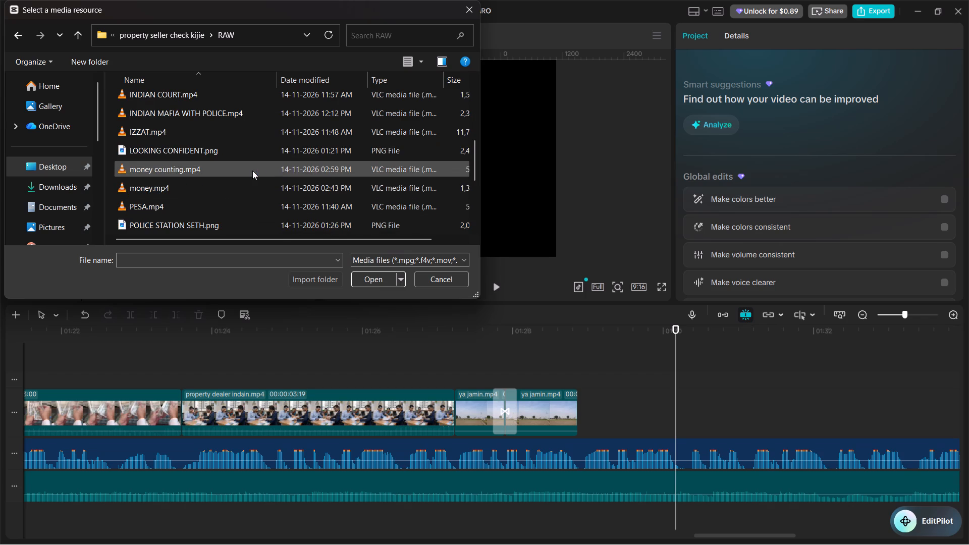
double_click(243, 174)
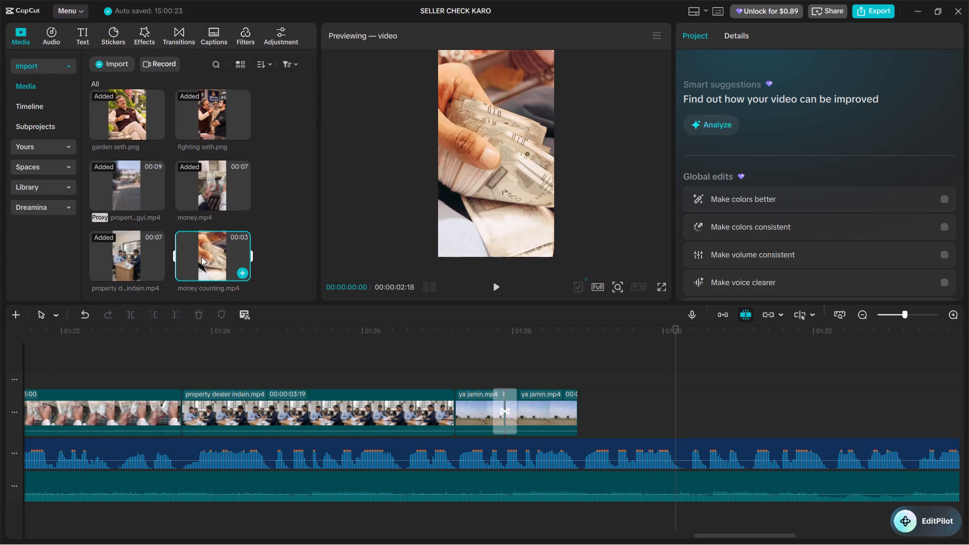
Place money counting.mp4 on the main track after the last ya jamin.mp4 piece and close the gap between them.
drag(201, 249, 622, 404)
right_click(595, 406)
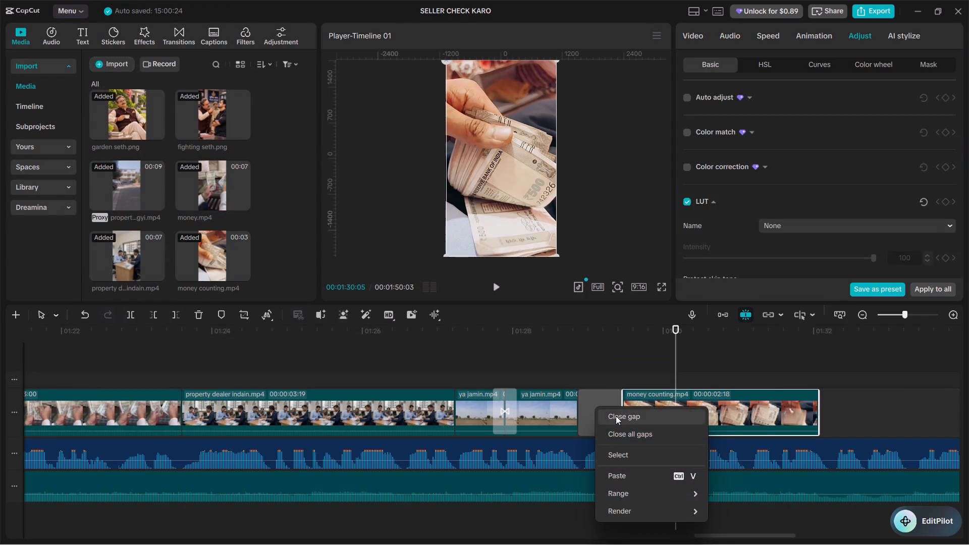
click(616, 416)
Play the money counting.mp4 section to find the switch point and split the clip at 00:01:29:11.
click(569, 369)
key(space)
key(space)
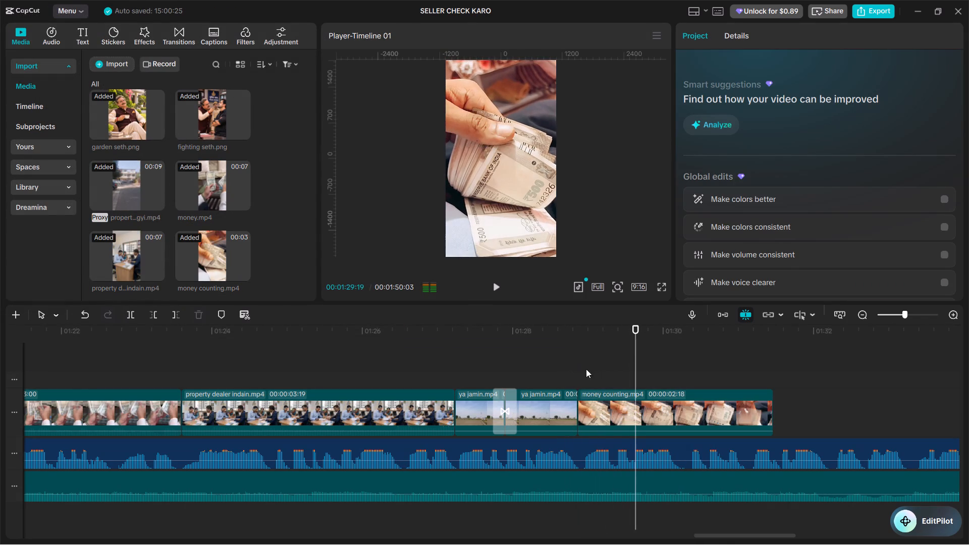
click(607, 368)
drag(608, 368, 616, 373)
key(space)
double_click(618, 361)
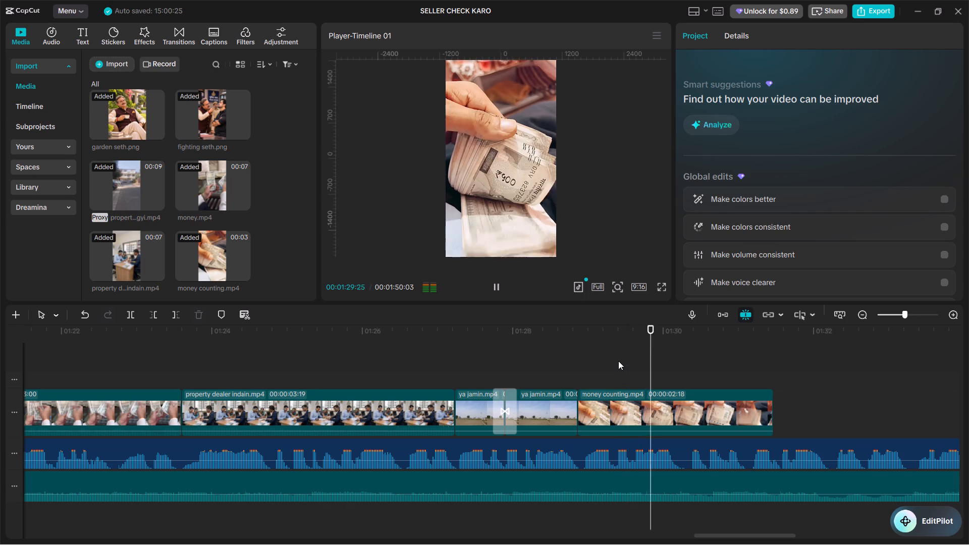
click(616, 361)
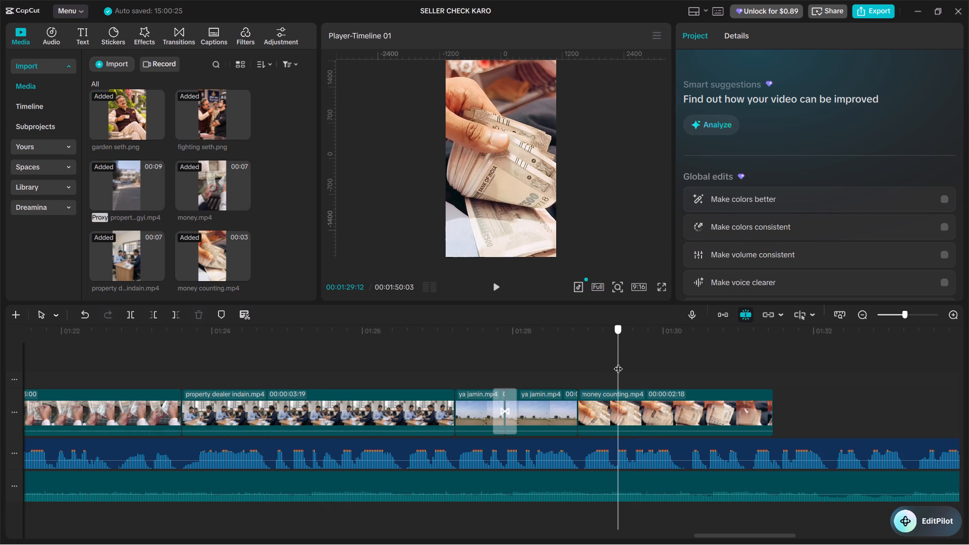
click(629, 405)
key(ctrl+b)
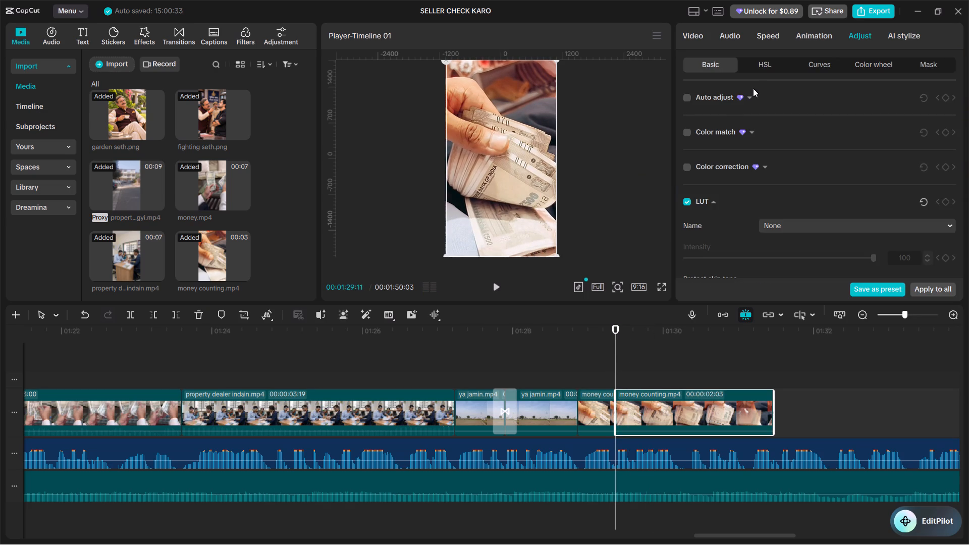
Lower the saturation of the second money counting.mp4 piece to -41.
scroll(720, 152, down, 4)
scroll(689, 302, down, 3)
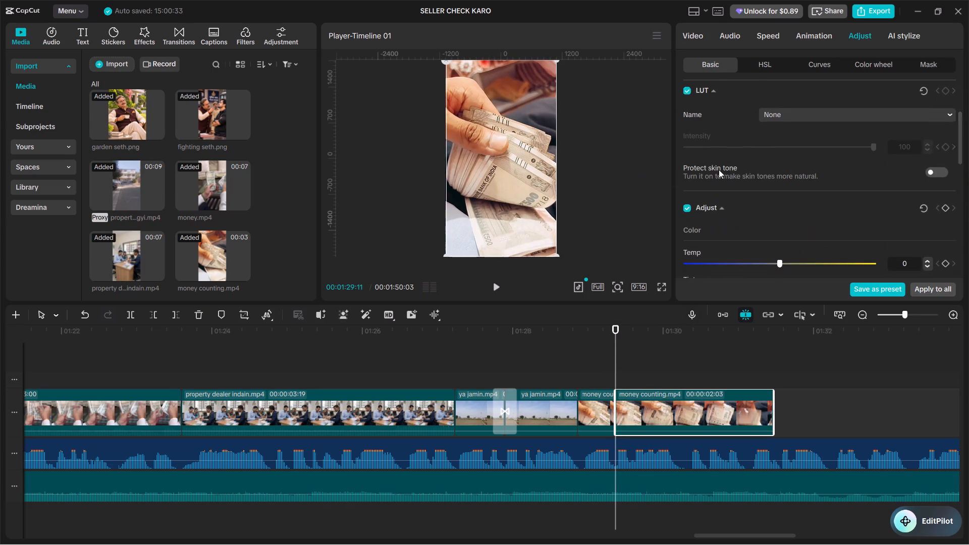
scroll(719, 170, down, 2)
scroll(748, 221, down, 3)
drag(781, 167, 701, 174)
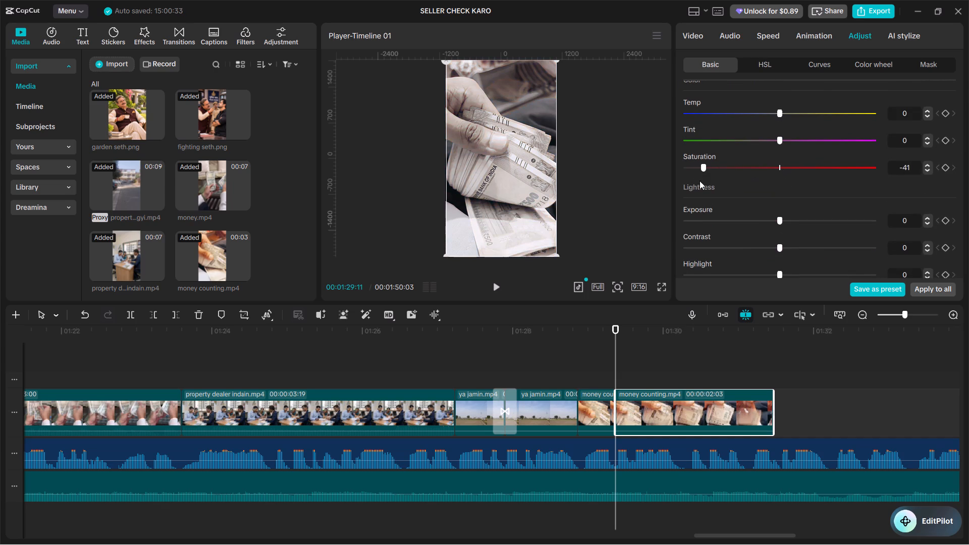
Add the favourite White Flash transition at the cut between the two money counting.mp4 pieces and play back the surrounding section.
click(183, 33)
click(133, 175)
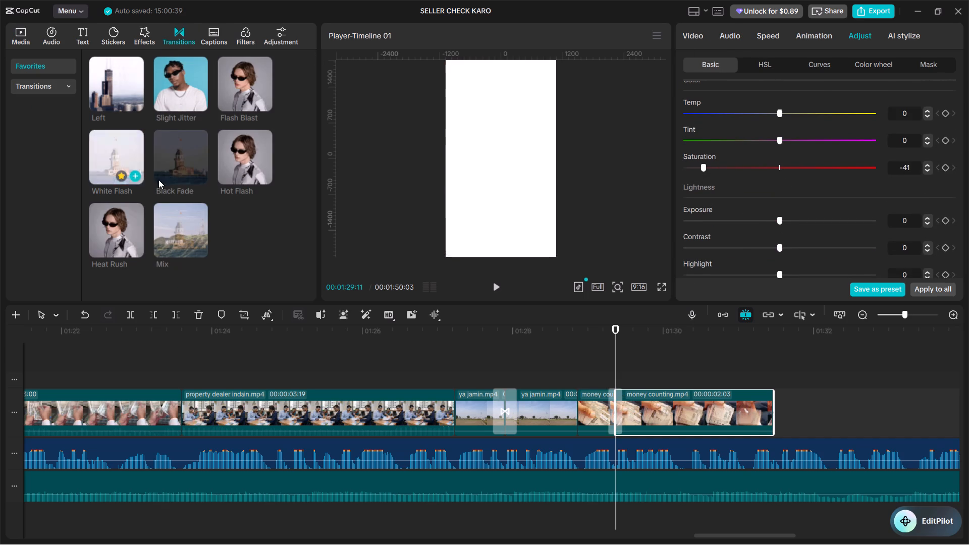
click(595, 356)
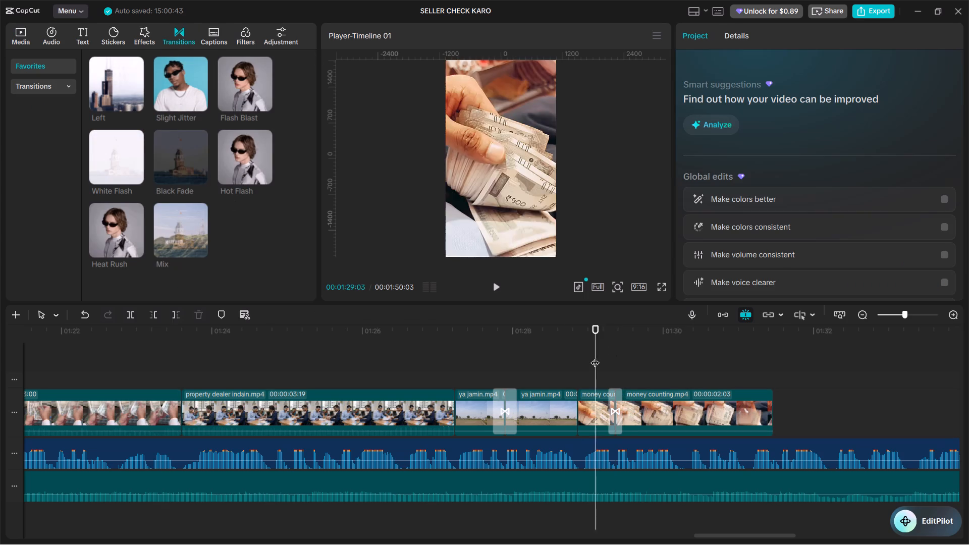
key(space)
click(542, 357)
key(space)
click(459, 368)
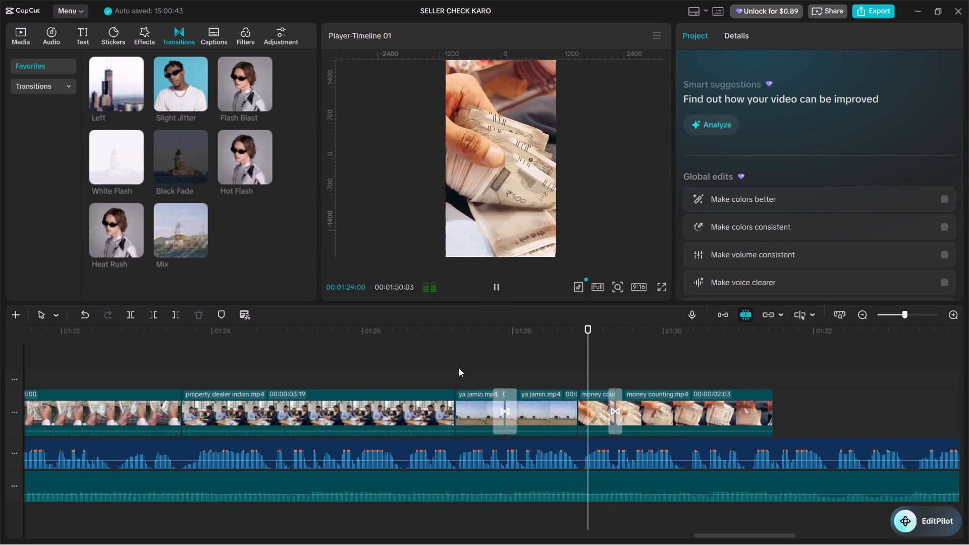
key(space)
key(space)
click(610, 367)
key(space)
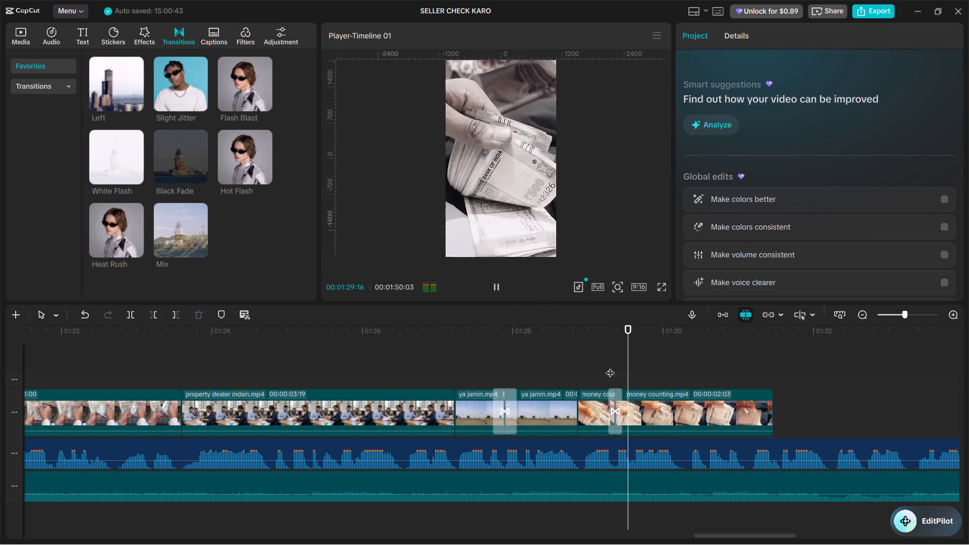
Play back the White Flash switch between the two money counting.mp4 pieces and on past the end of the footage.
click(610, 366)
key(space)
key(space)
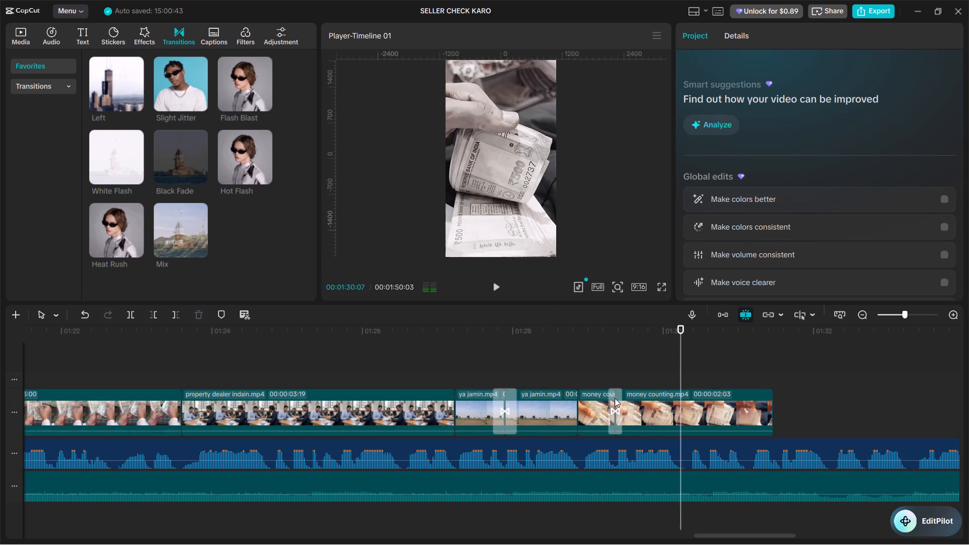
click(615, 398)
ctrl+scroll(684, 359, up, 13)
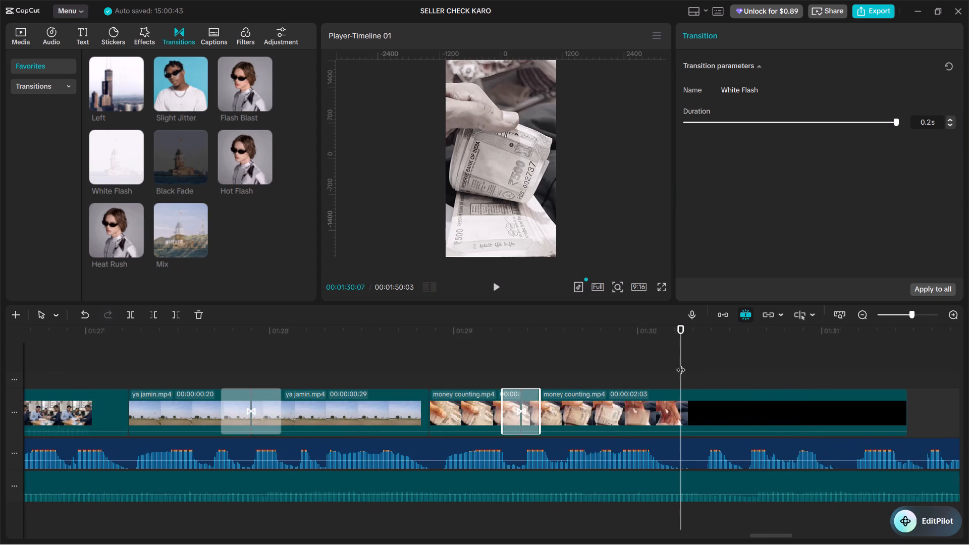
click(405, 356)
key(space)
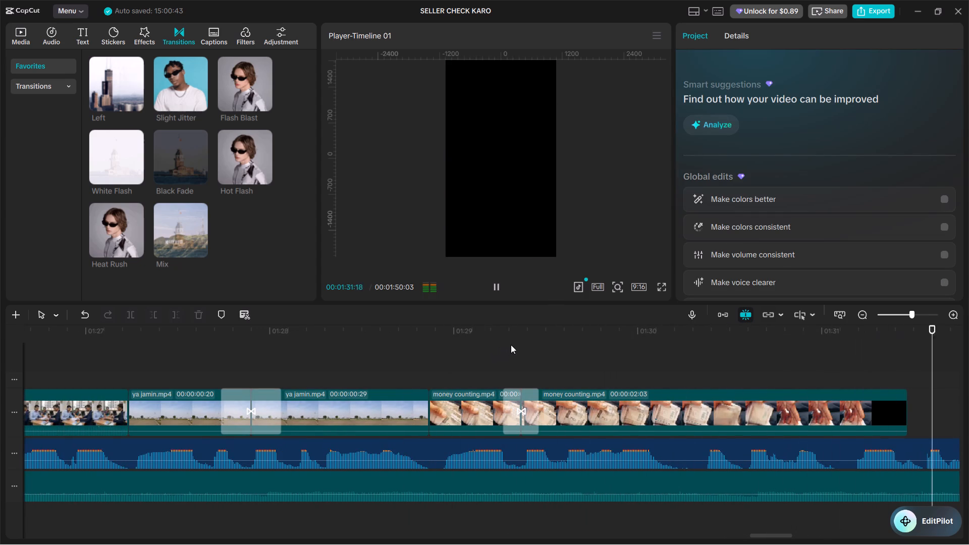
key(space)
ctrl+scroll(400, 359, down, 14)
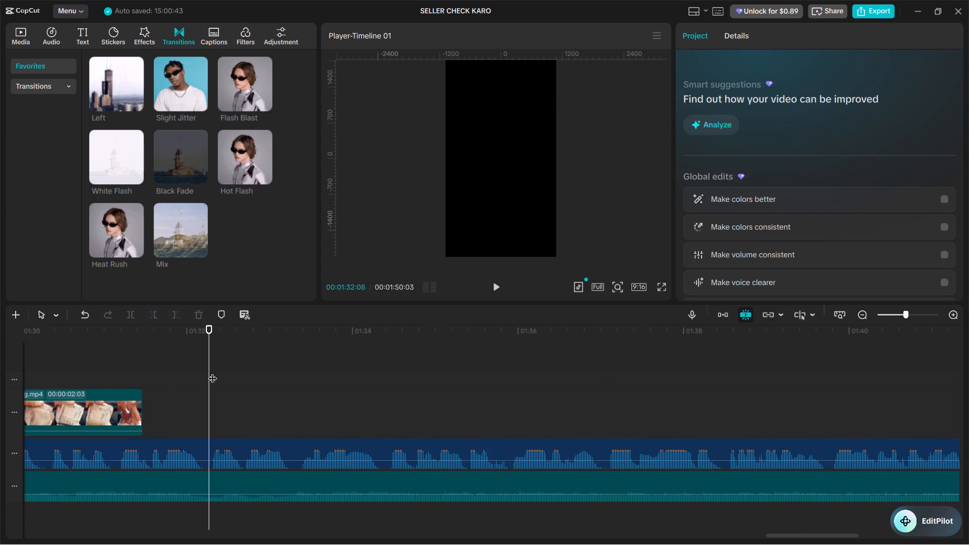
Find the end point for the second money counting.mp4 piece, split it at 00:01:30:10 and delete the remainder.
alt+scroll(212, 372, up, 4)
click(294, 367)
key(space)
key(space)
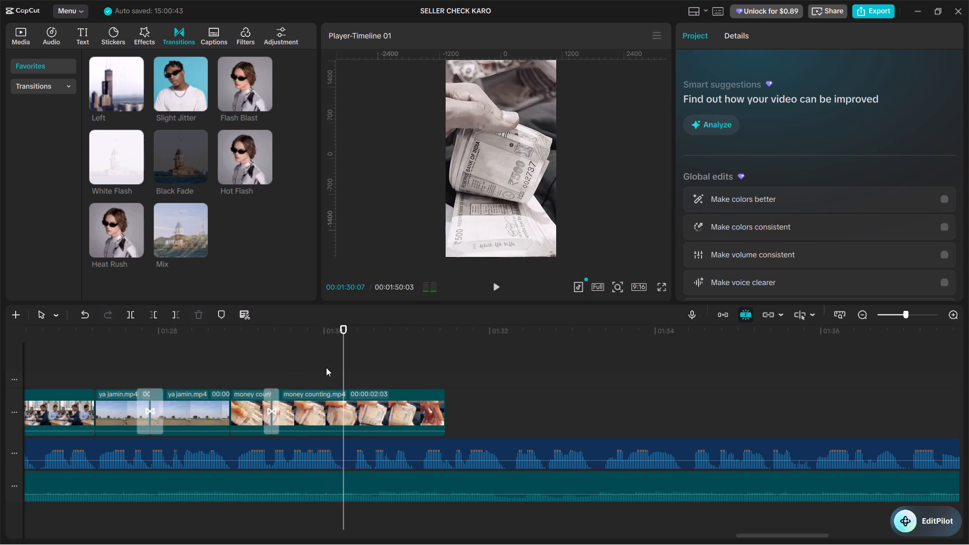
key(space)
click(347, 370)
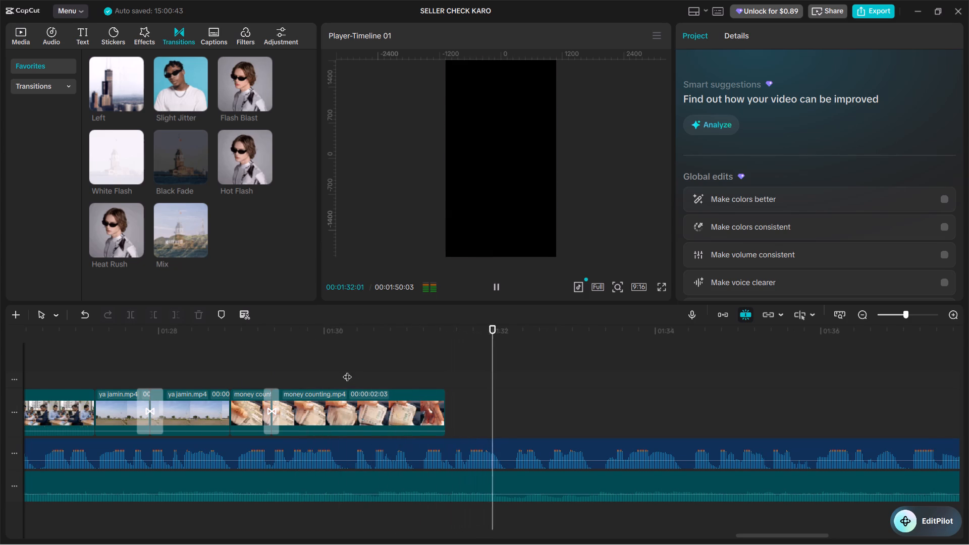
drag(347, 370, 351, 376)
click(378, 423)
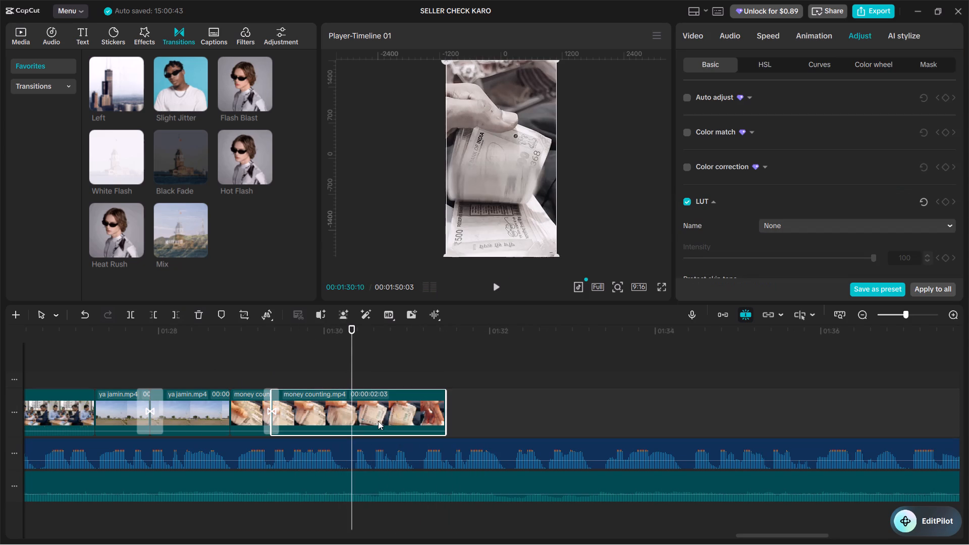
key(ctrl+b)
key(BackSpace)
Place INDAIN JUDGE.mp4 from the imported media on the main track after money counting.mp4 and close the gap between them.
ctrl+scroll(415, 386, down, 9)
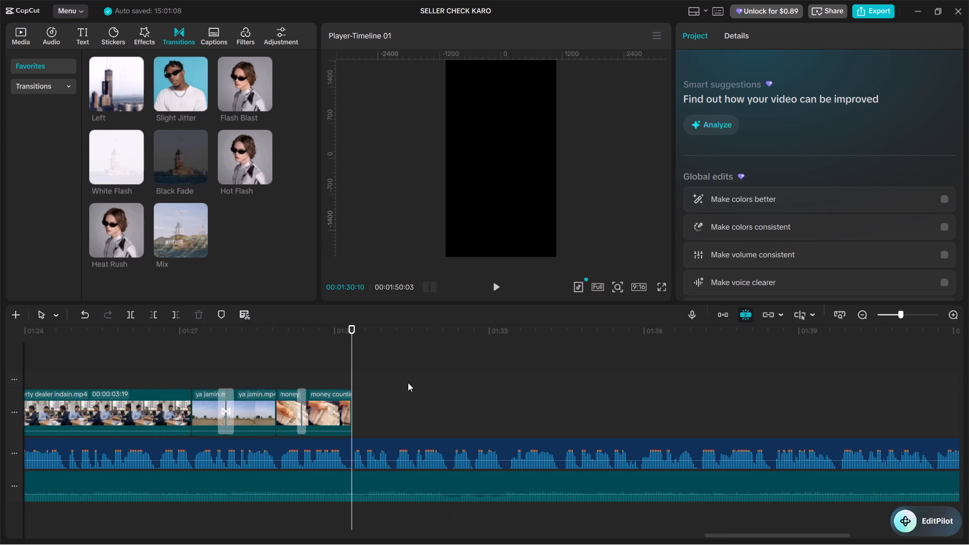
key(space)
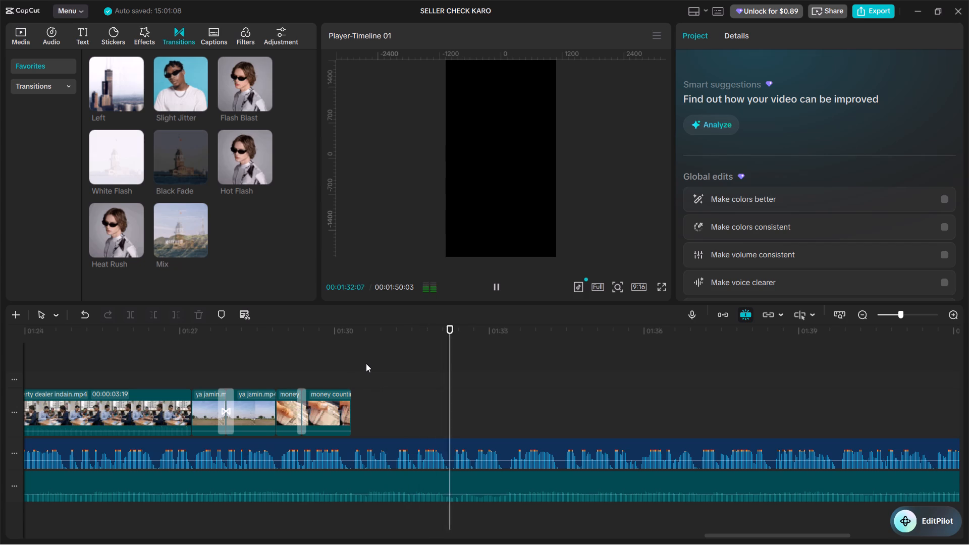
click(354, 371)
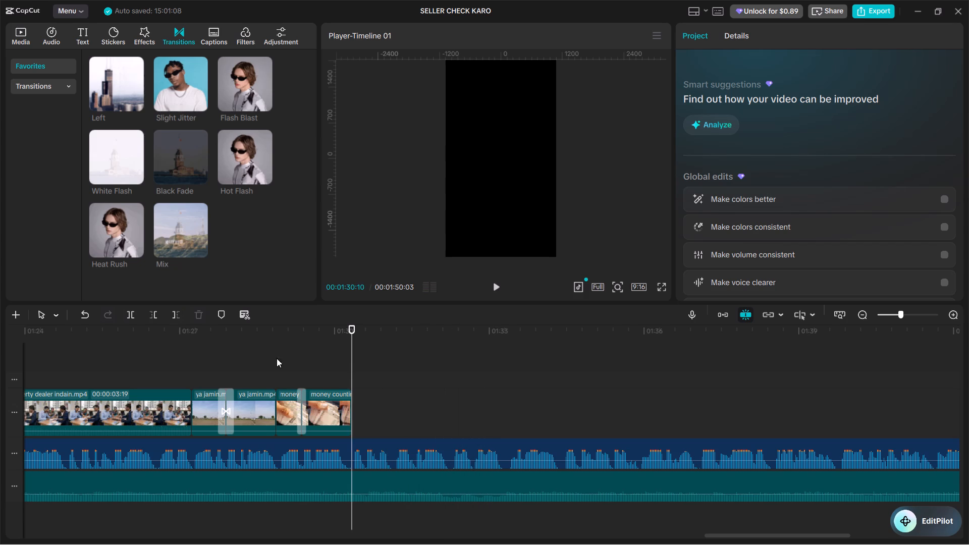
click(19, 35)
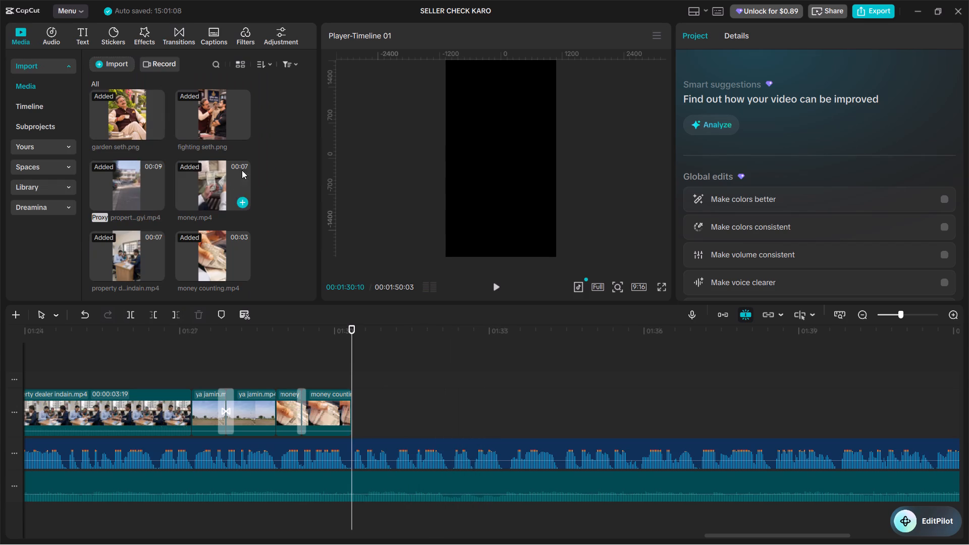
scroll(238, 119, down, 5)
scroll(204, 238, up, 12)
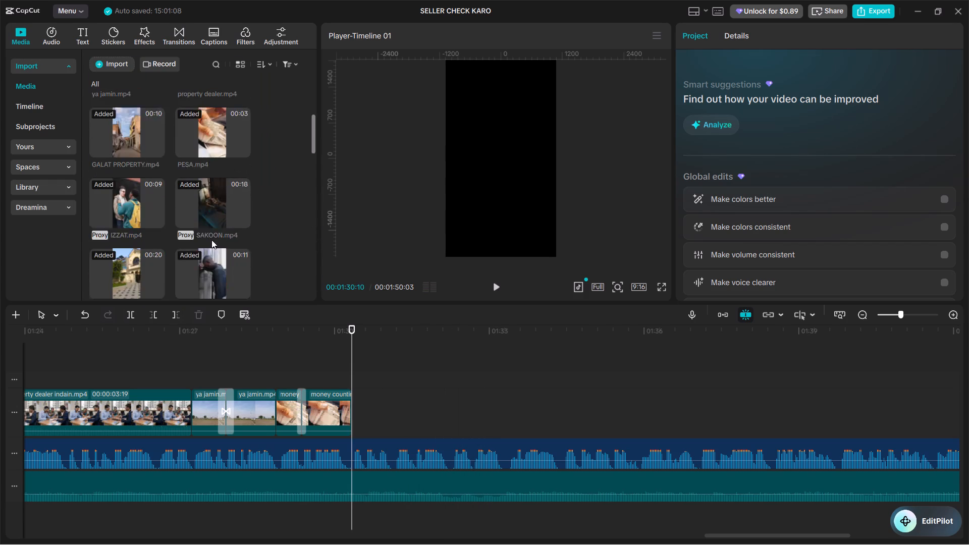
scroll(211, 240, up, 18)
scroll(226, 120, down, 2)
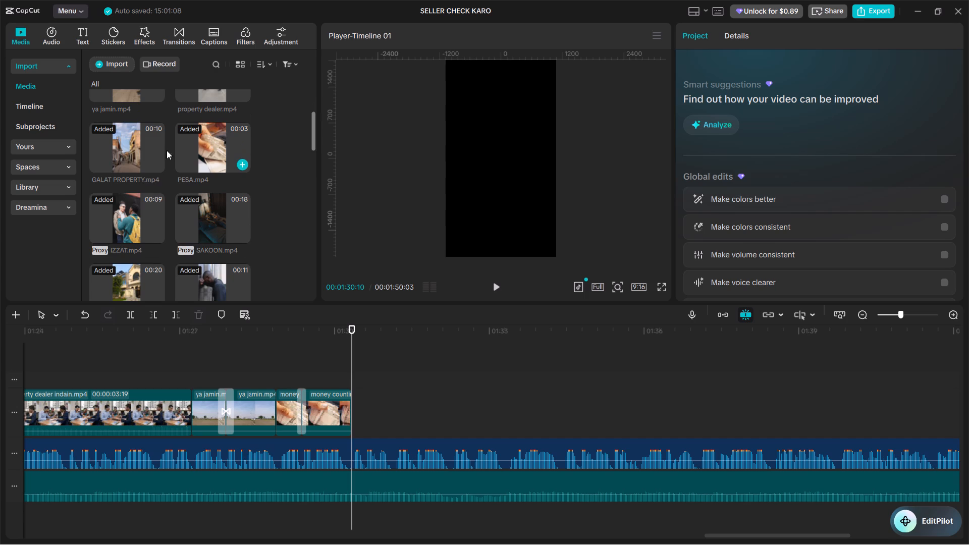
scroll(219, 208, down, 2)
scroll(161, 181, down, 2)
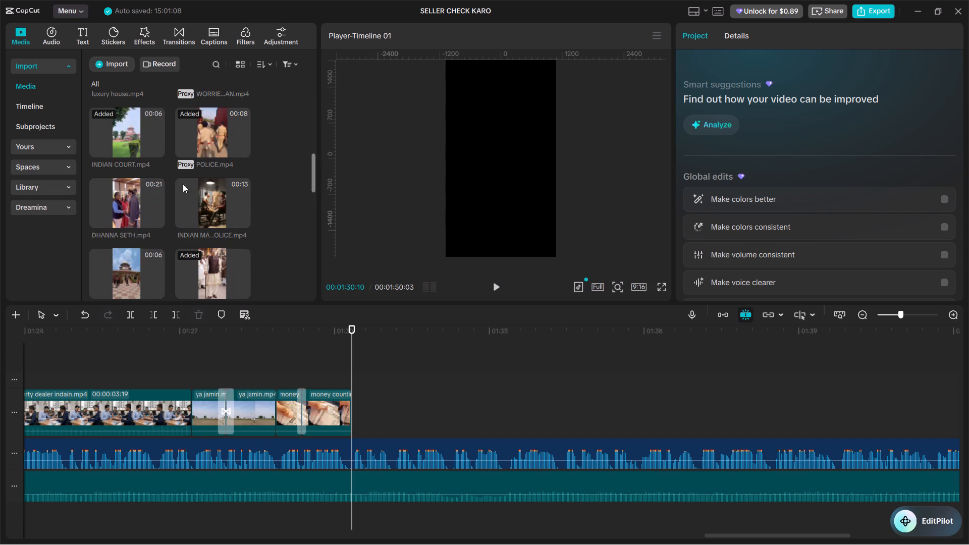
scroll(215, 184, down, 1)
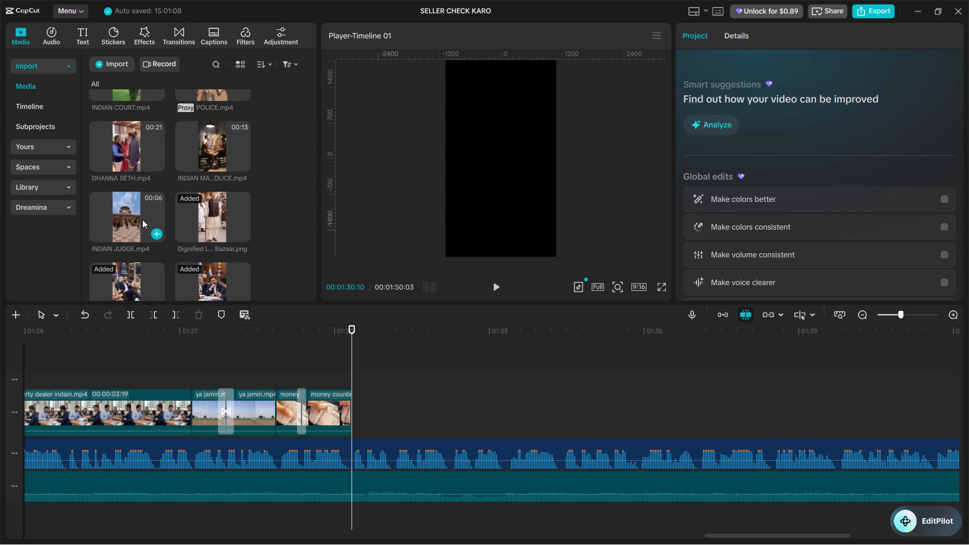
scroll(141, 221, down, 2)
scroll(138, 210, up, 1)
drag(131, 163, 373, 412)
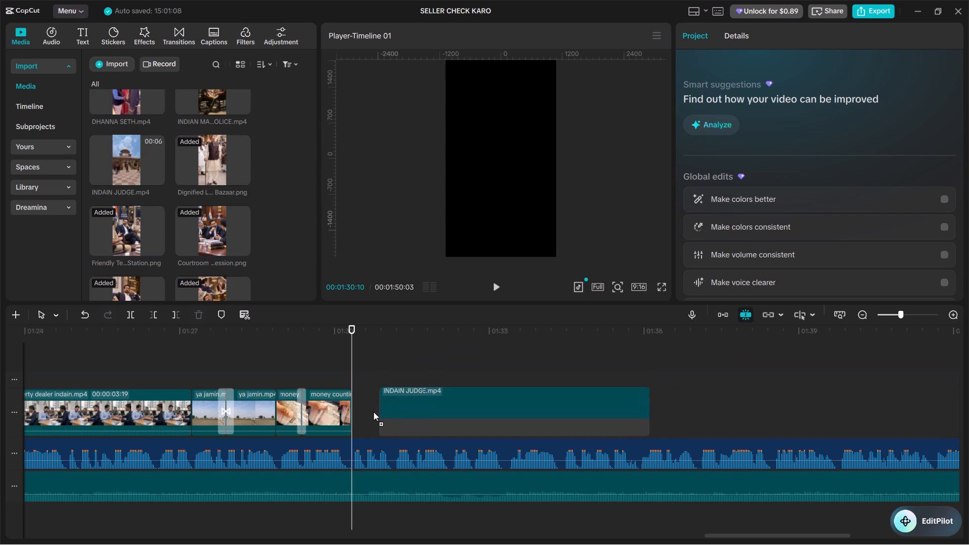
drag(373, 412, 372, 416)
right_click(355, 409)
click(387, 418)
Play the INDAIN JUDGE.mp4 section against the voiceover, split the clip at 00:01:32:07 and delete the rest.
click(337, 370)
key(space)
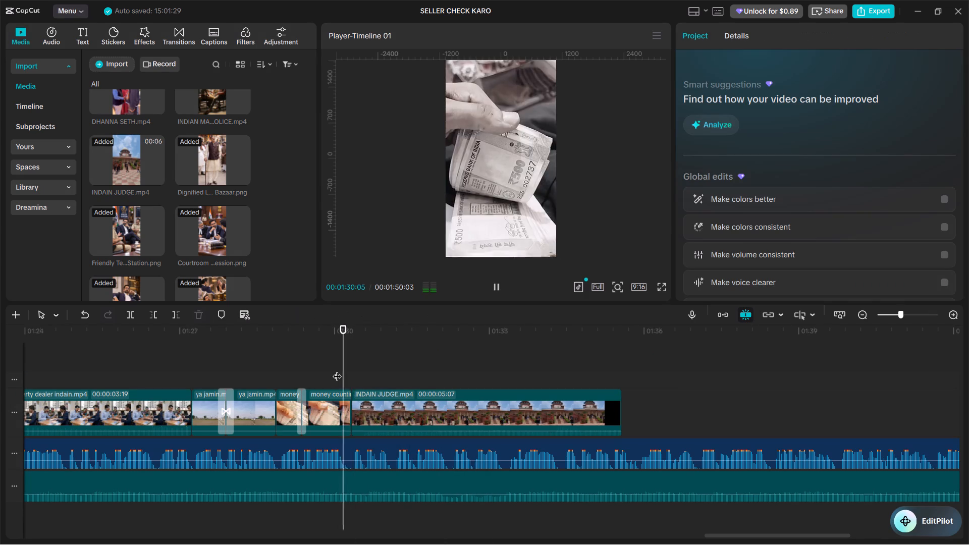
key(space)
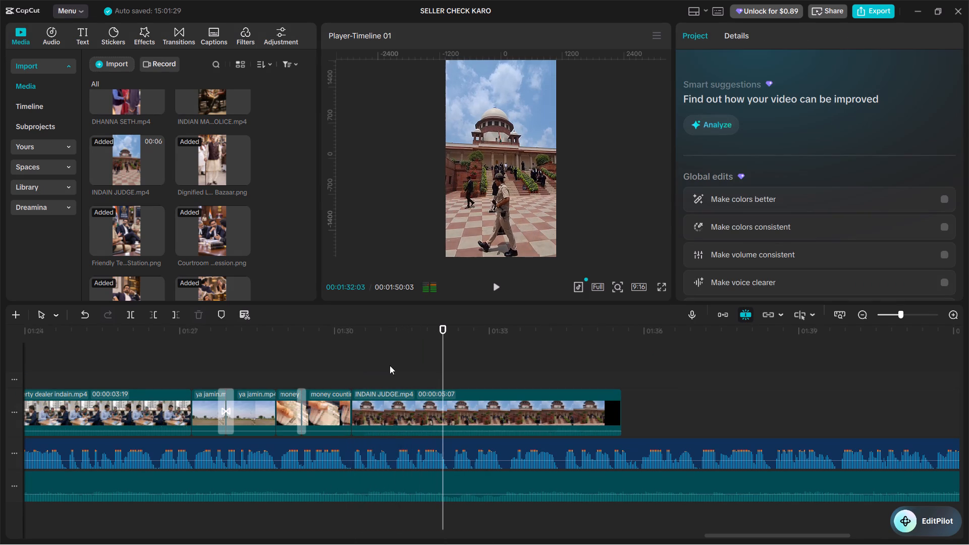
drag(445, 373, 452, 379)
key(space)
click(454, 363)
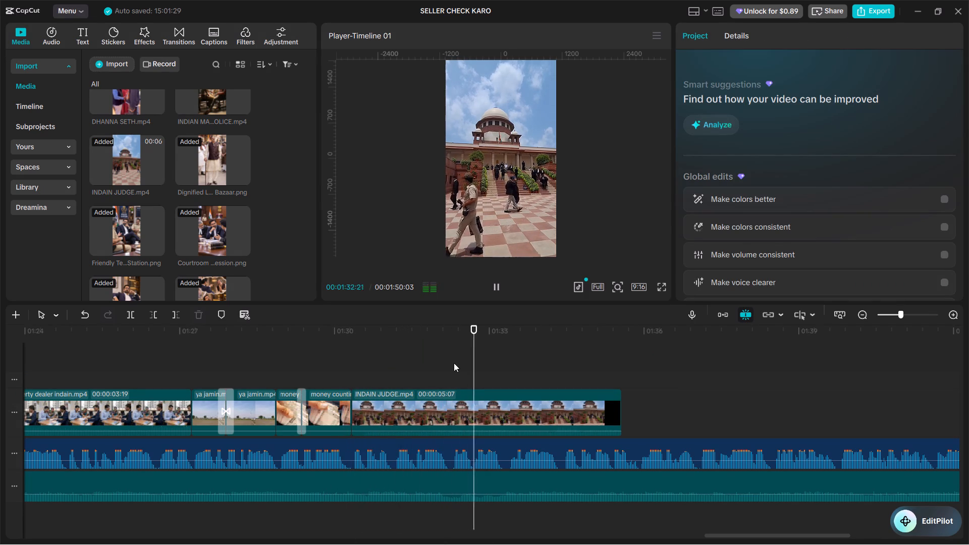
click(454, 363)
click(452, 409)
key(ctrl+b)
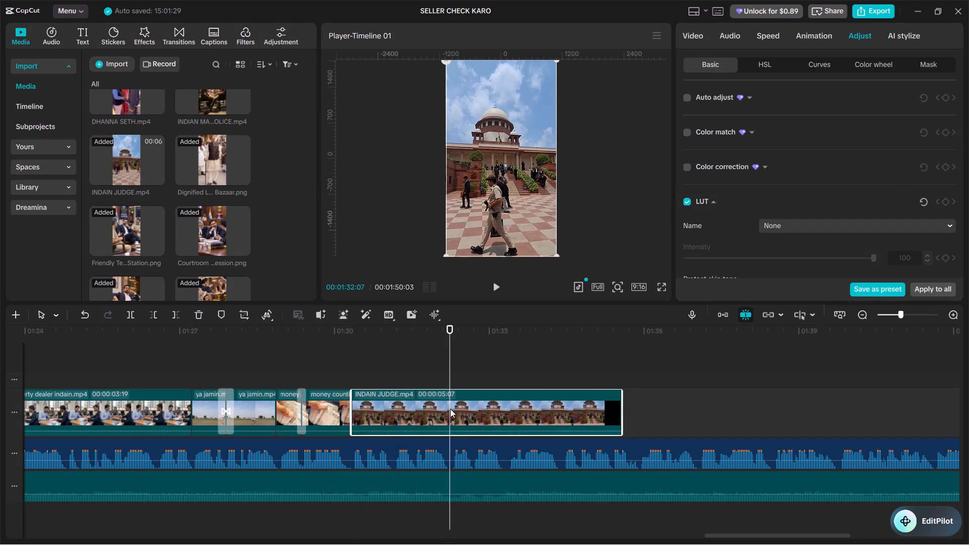
key(BackSpace)
Switch to Pinterest in the browser and search for "indian police station".
key(alt+super+Tab)
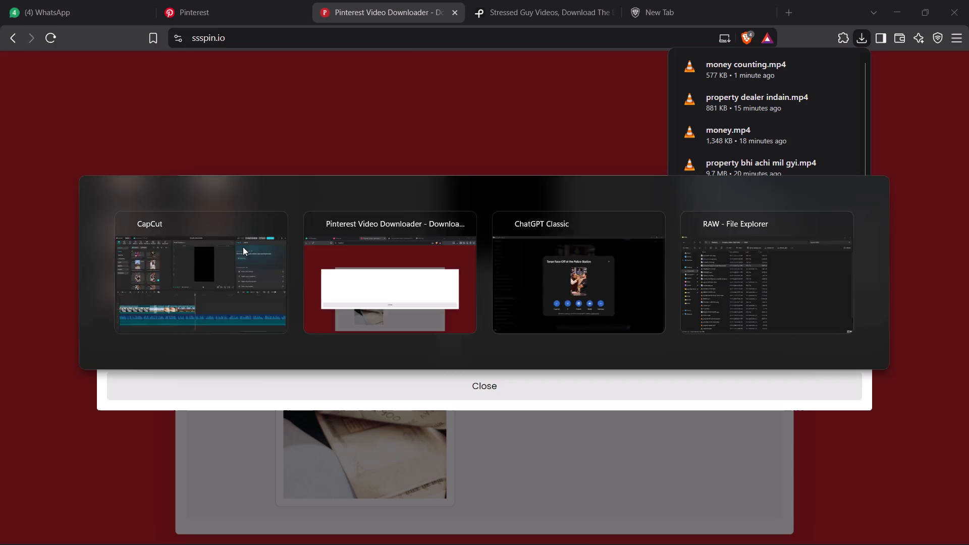
click(227, 0)
click(279, 71)
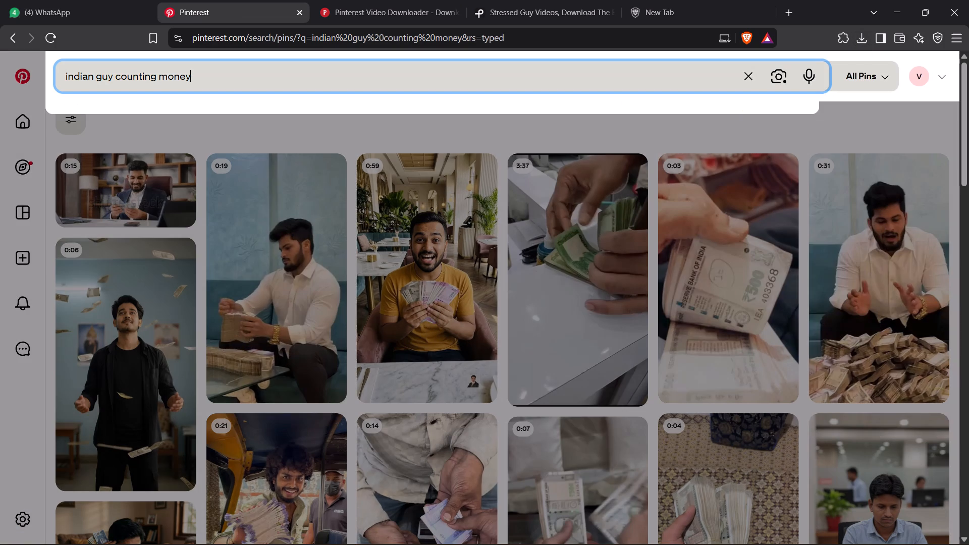
key(ctrl+a)
text(indan)
key(BackSpace)
key(BackSpace)
text(ianp)
key(BackSpace)
key(space)
text(police station)
key(space)
key(Return)
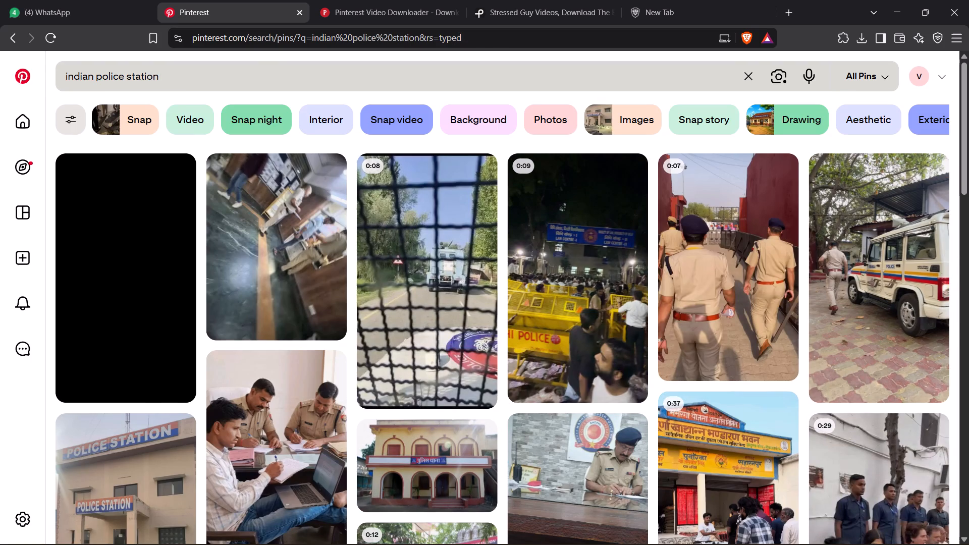
Refine the Pinterest search to "indian police station video" and look through the results for suitable police footage.
click(280, 71)
key(space)
text(video)
key(Return)
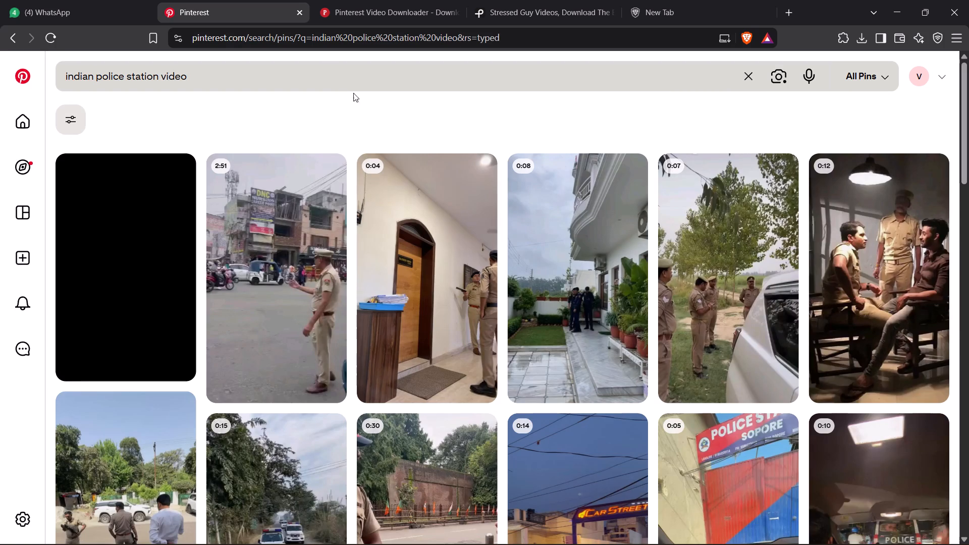
scroll(754, 258, down, 1)
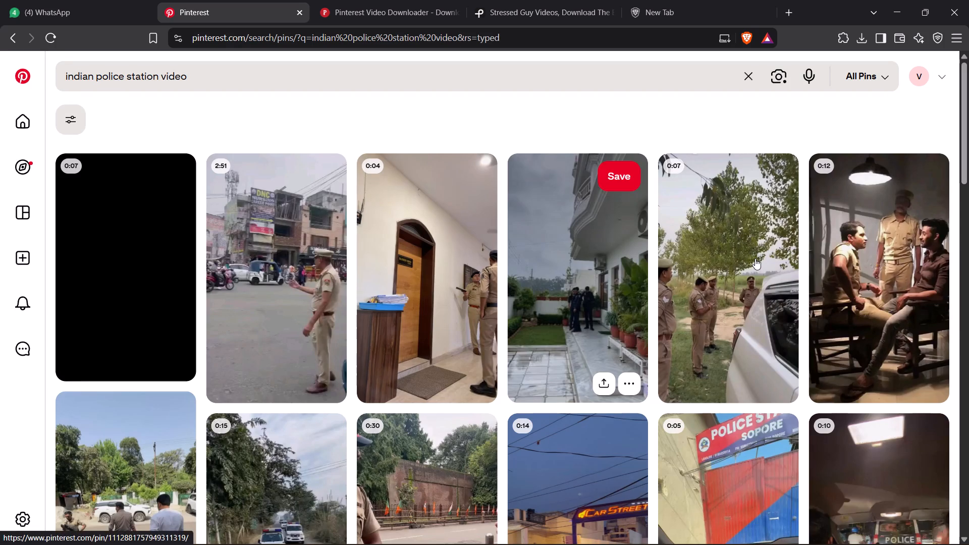
scroll(755, 258, down, 3)
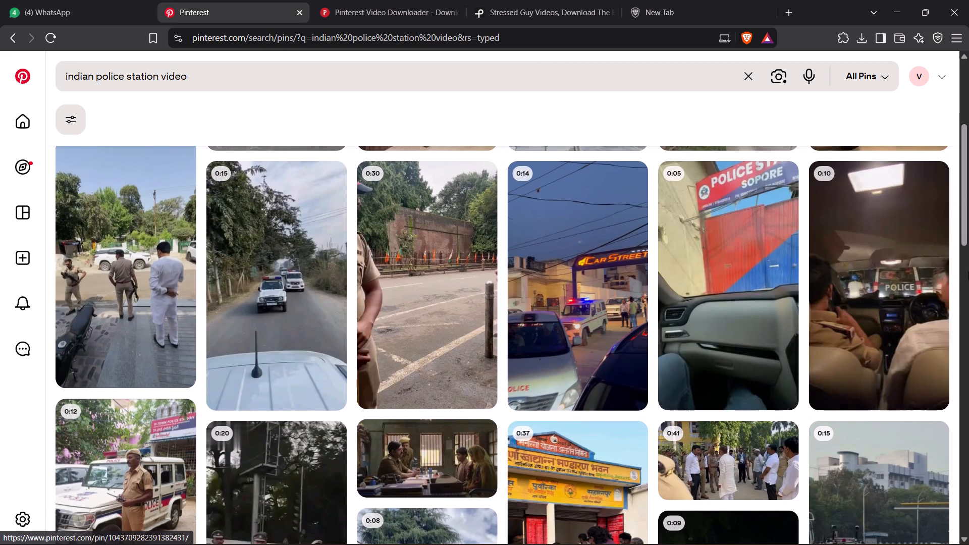
scroll(968, 273, down, 5)
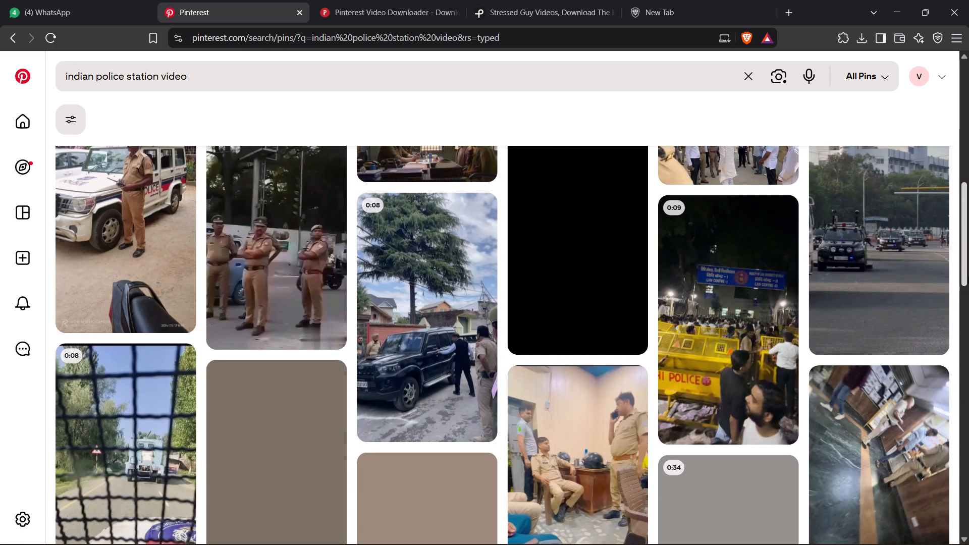
scroll(968, 276, up, 11)
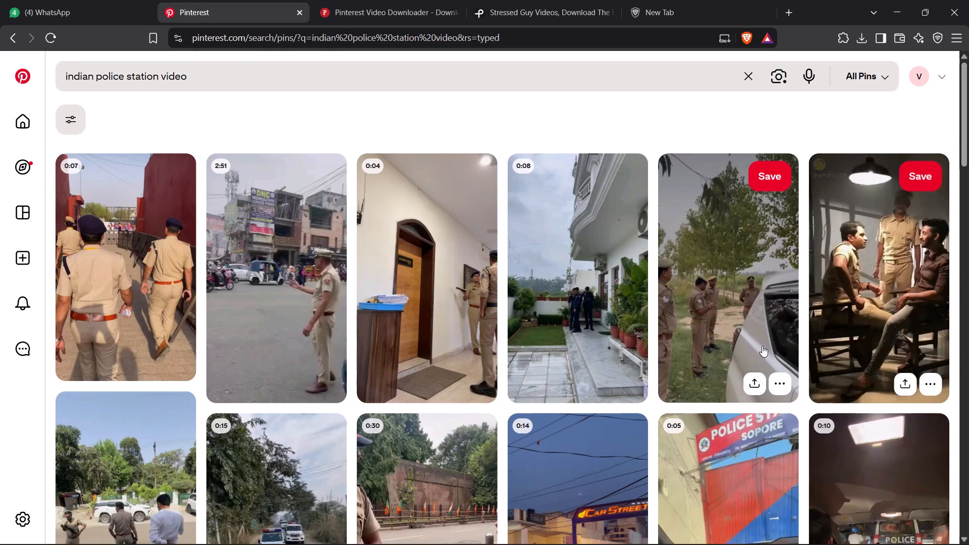
Copy the share link of the 0:07 video pin showing police officers near trees beside a parked car.
click(758, 377)
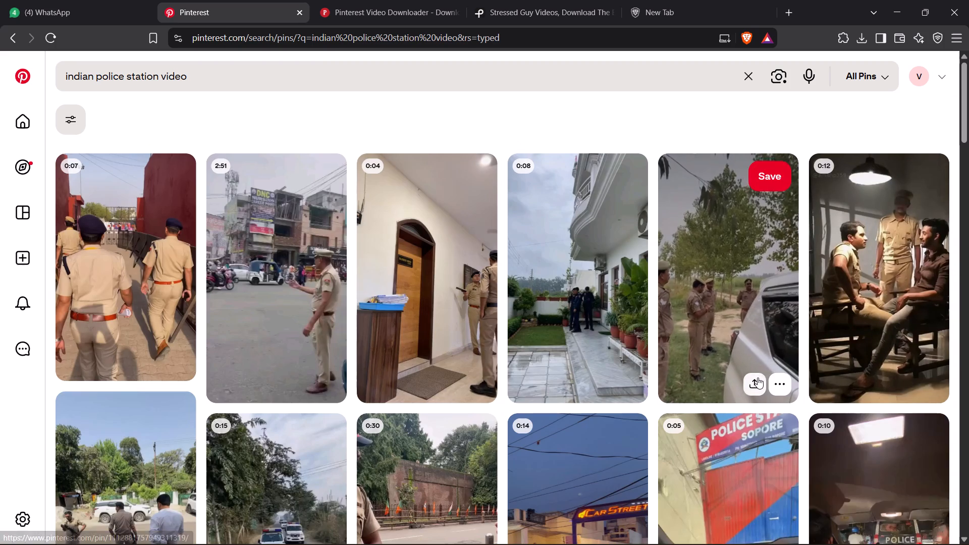
click(661, 154)
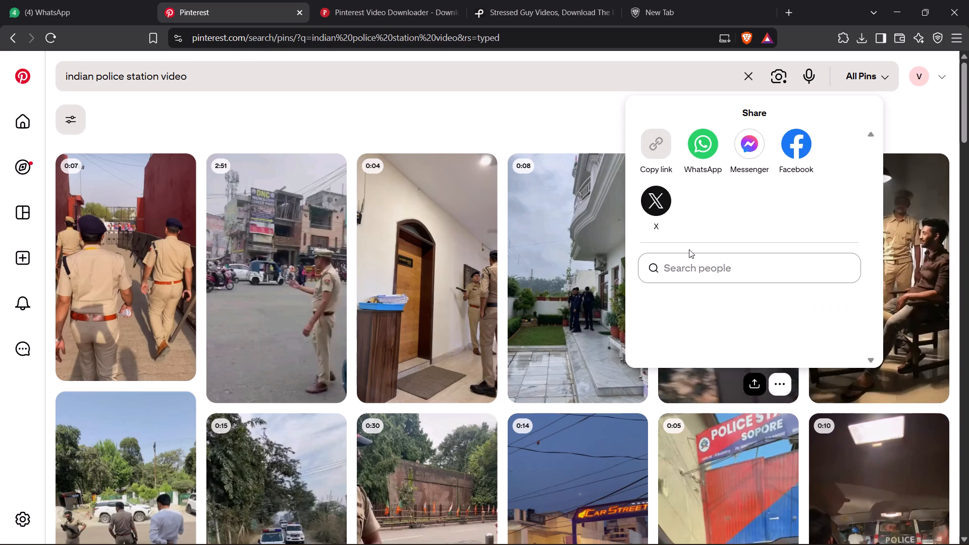
click(705, 379)
Switch to the SSSPIN Pinterest downloader, fetch the copied police pin link and close the extra browser tab that opens.
click(373, 0)
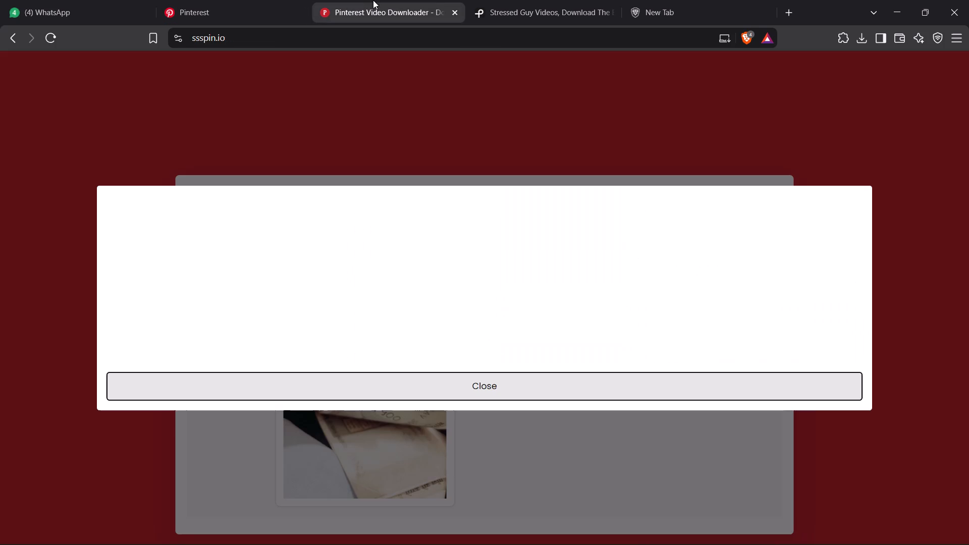
click(403, 381)
click(567, 390)
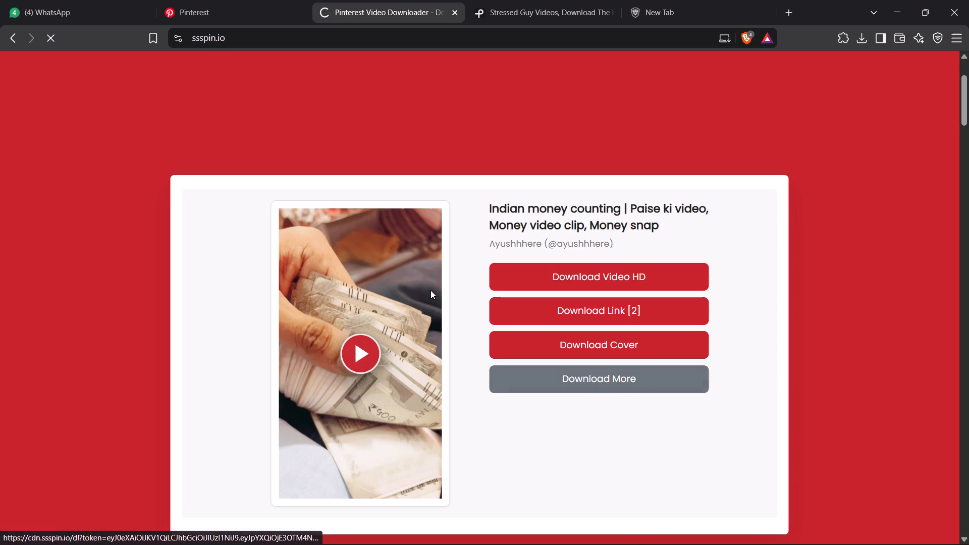
click(387, 198)
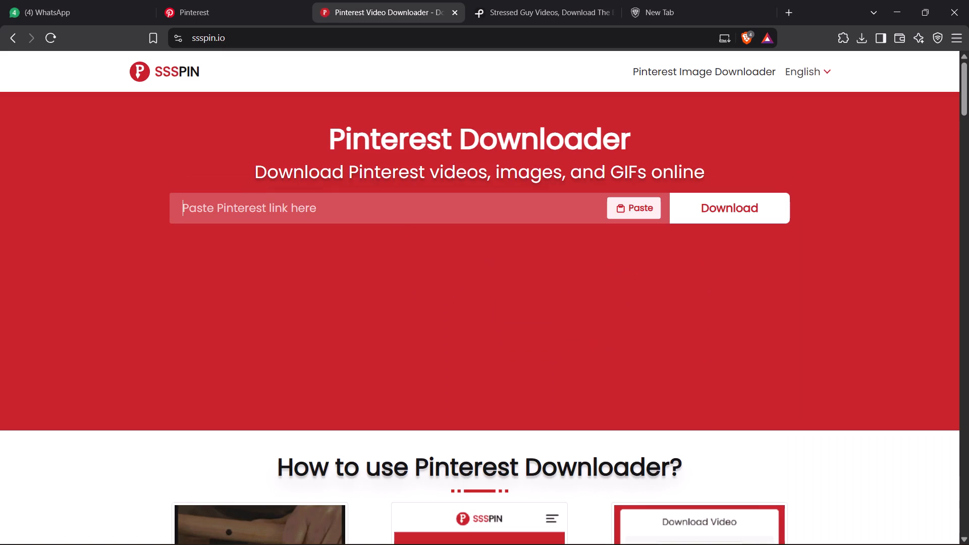
key(ctrl+v)
click(727, 207)
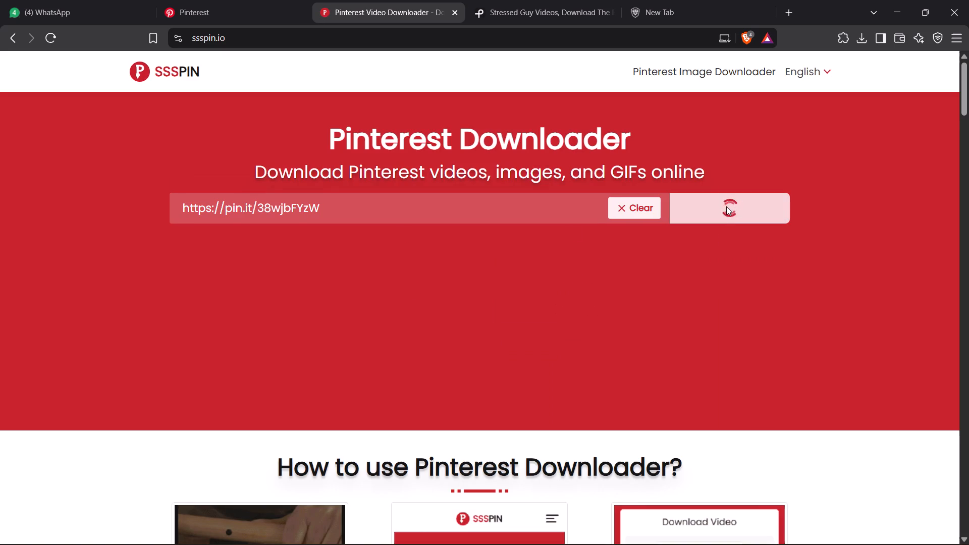
click(768, 13)
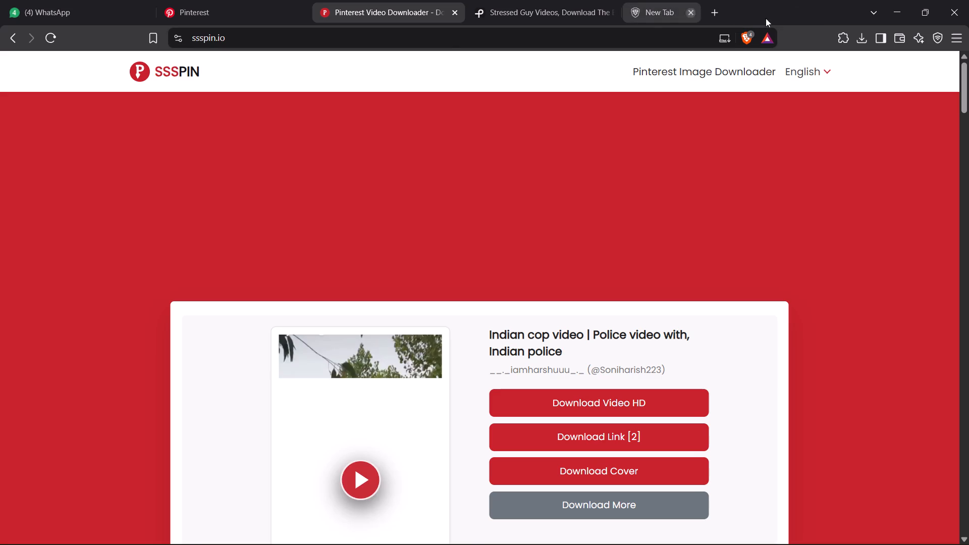
Download the police pin video in HD and save it in the RAW folder as "police ke chakkar".
click(598, 404)
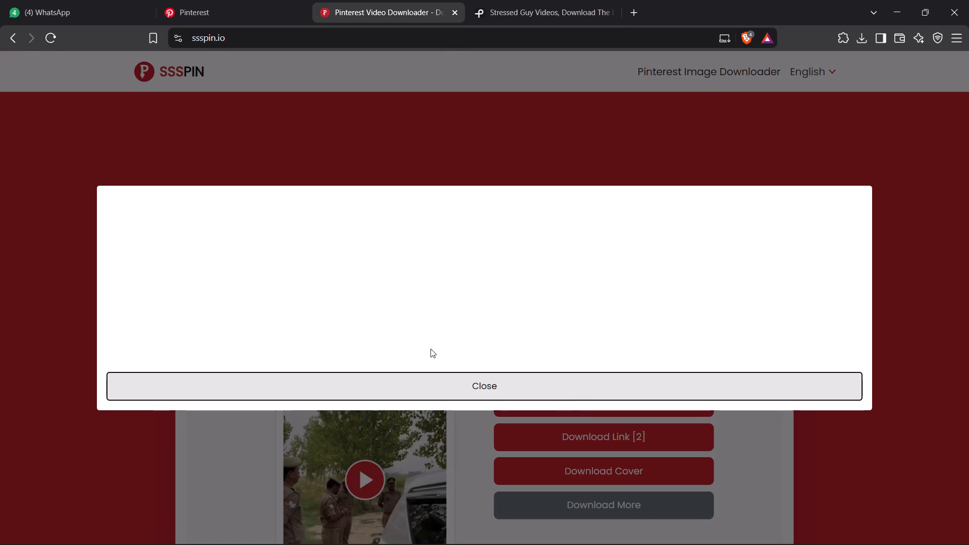
text(police)
key(space)
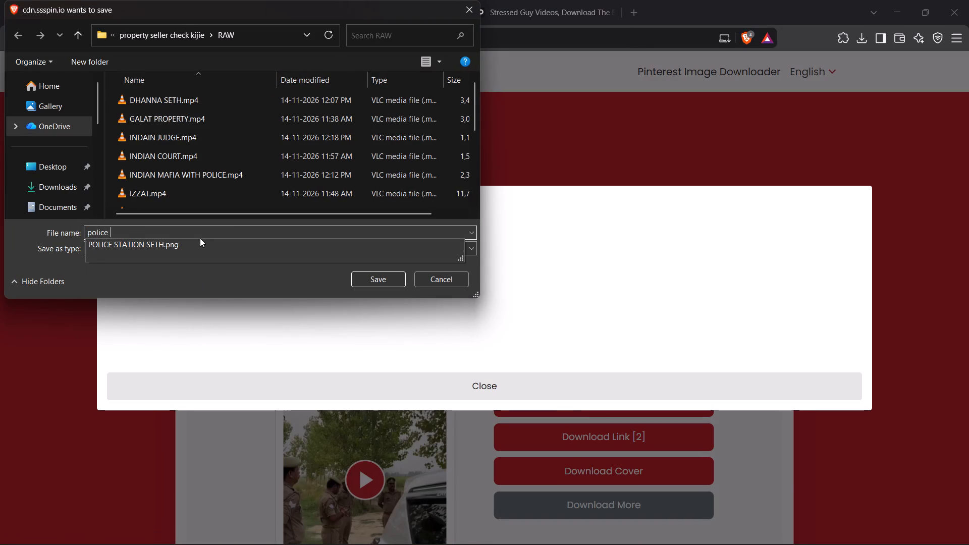
key(Return)
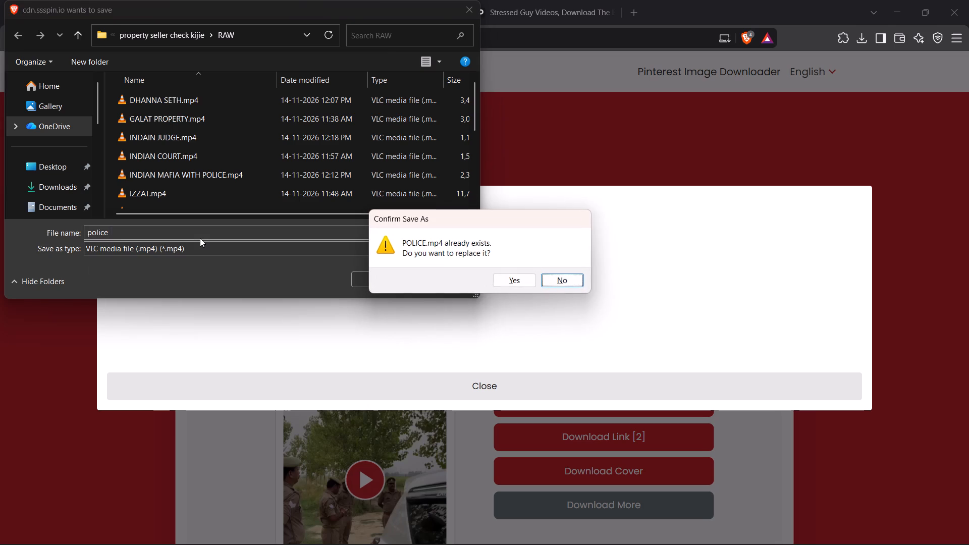
click(547, 277)
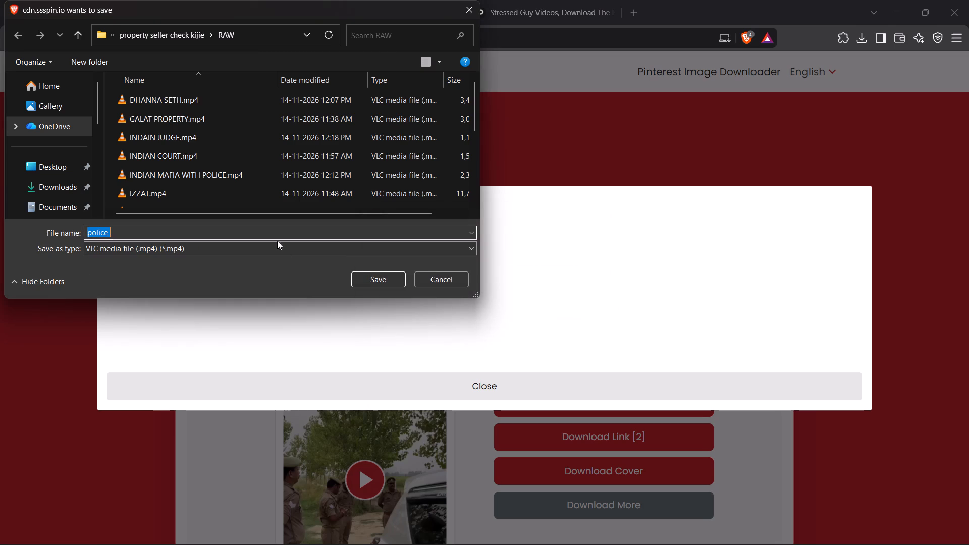
click(240, 232)
text(ke chakkar)
key(Return)
Switch to CapCut and import police ke chakkar.mp4 from the RAW folder into the project media.
key(alt+Tab)
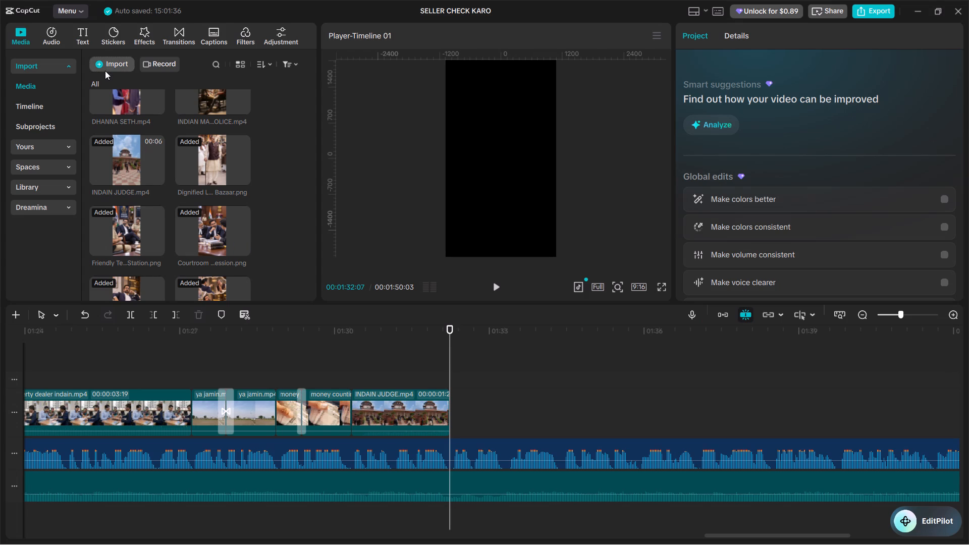
click(105, 71)
click(111, 91)
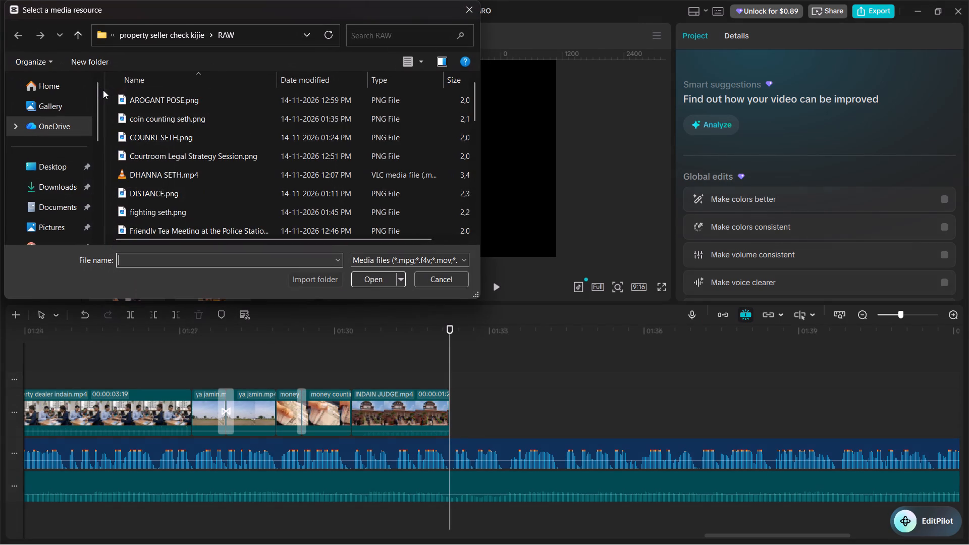
scroll(239, 166, down, 5)
scroll(239, 166, up, 1)
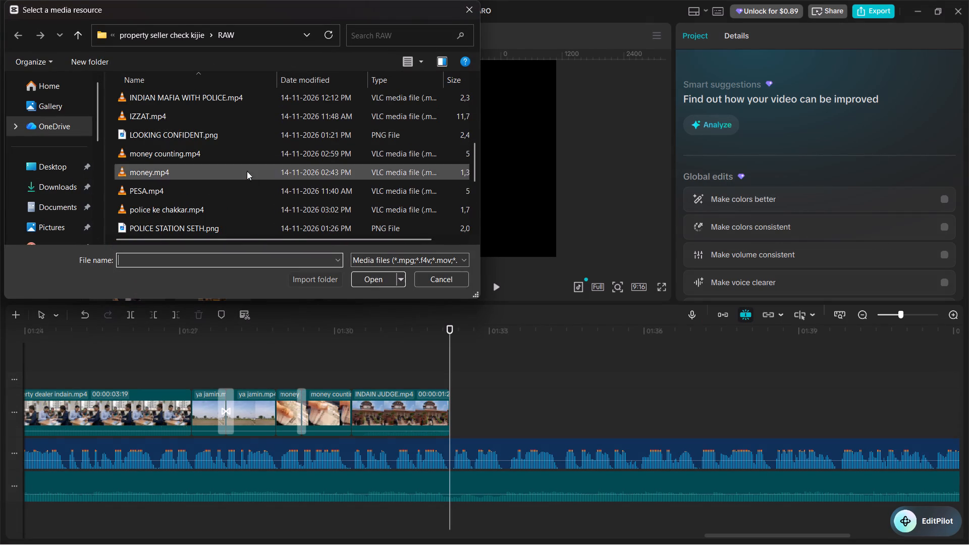
scroll(246, 217, down, 2)
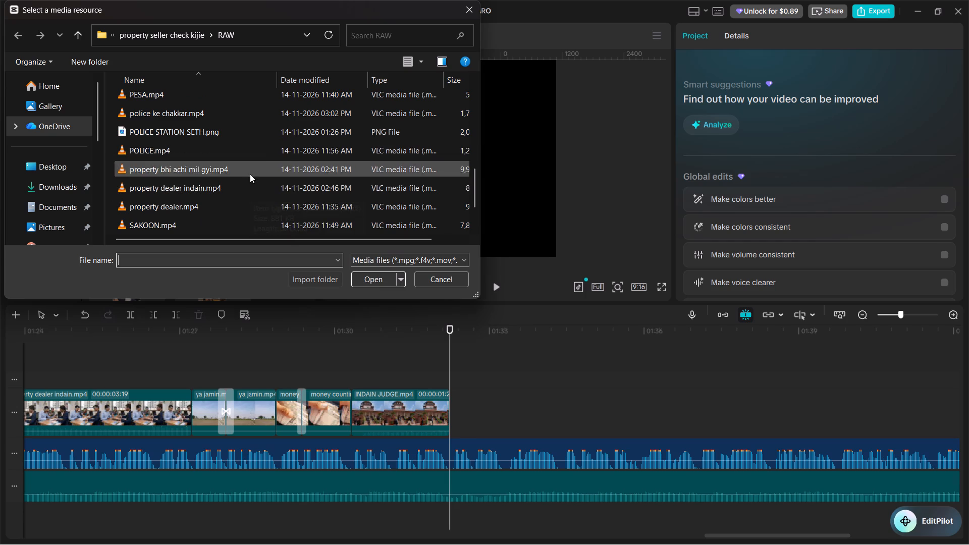
scroll(251, 175, down, 4)
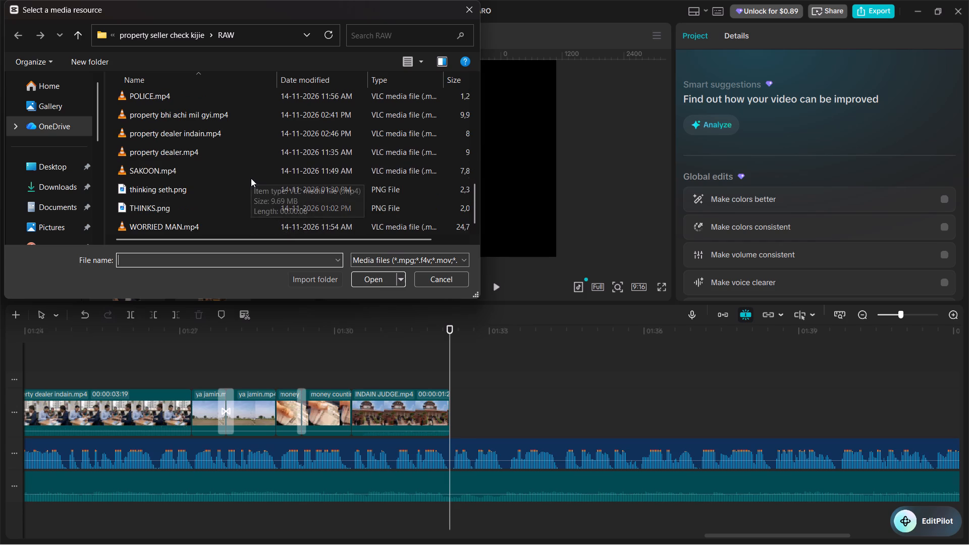
scroll(251, 178, down, 1)
scroll(251, 180, up, 7)
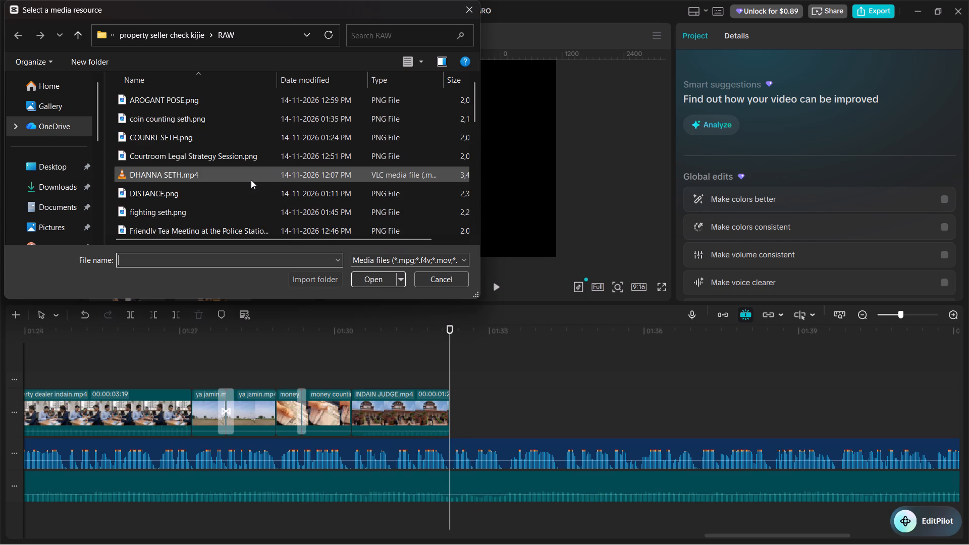
scroll(251, 180, up, 2)
scroll(250, 181, down, 2)
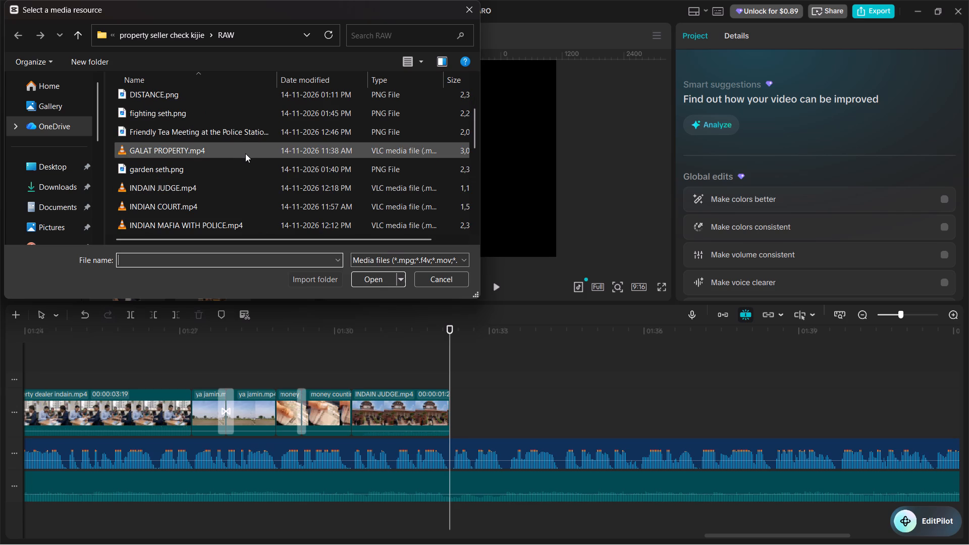
scroll(238, 206, down, 1)
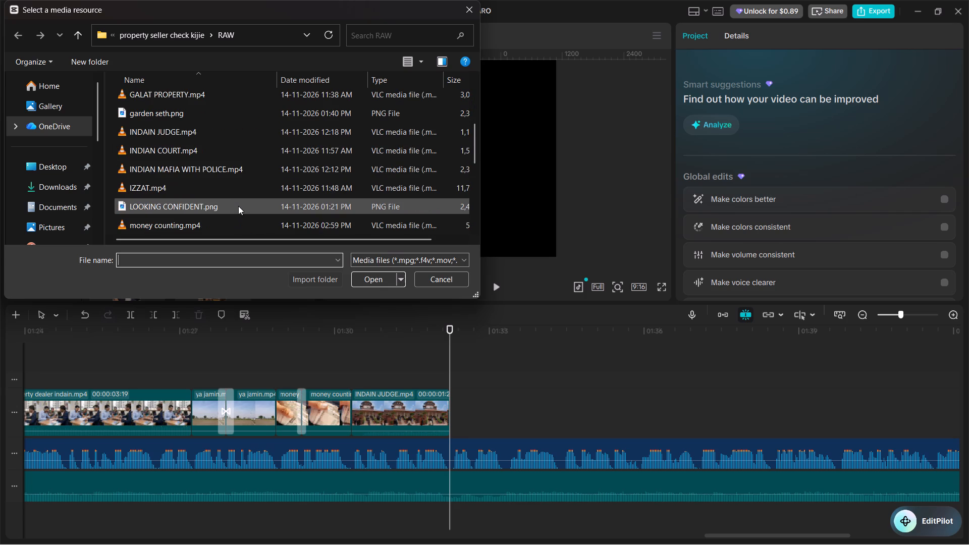
scroll(238, 206, down, 2)
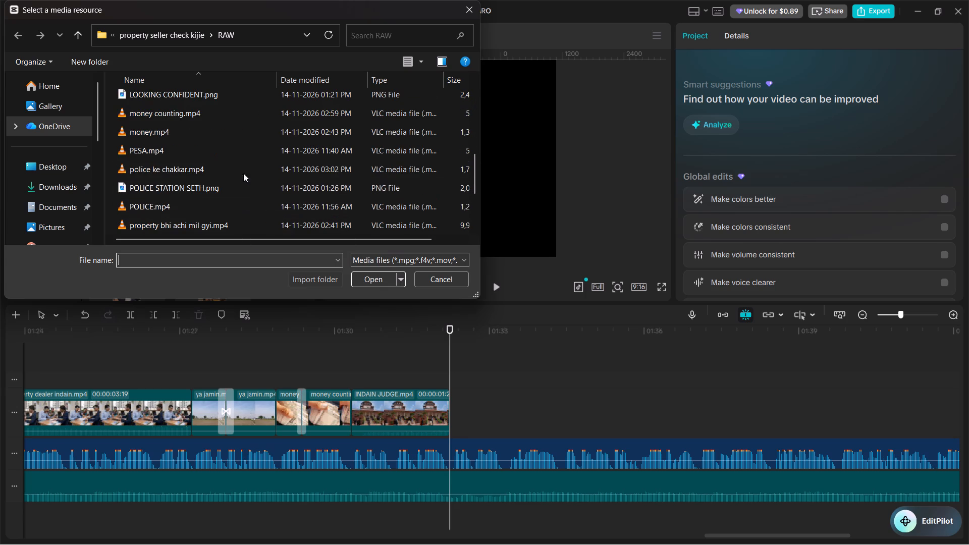
double_click(244, 167)
Place police ke chakkar.mp4 on the main video track directly after the INDAIN JUDGE clip.
drag(118, 250, 547, 389)
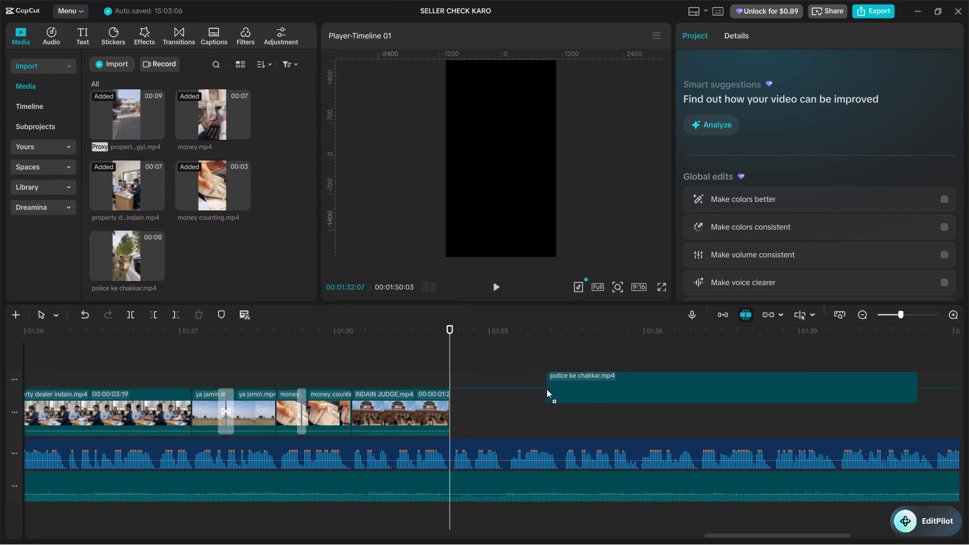
drag(547, 389, 528, 406)
right_click(483, 414)
click(535, 421)
Play the police clip against the voiceover, split it at 00:01:33:10 and delete the part after the cut.
click(415, 354)
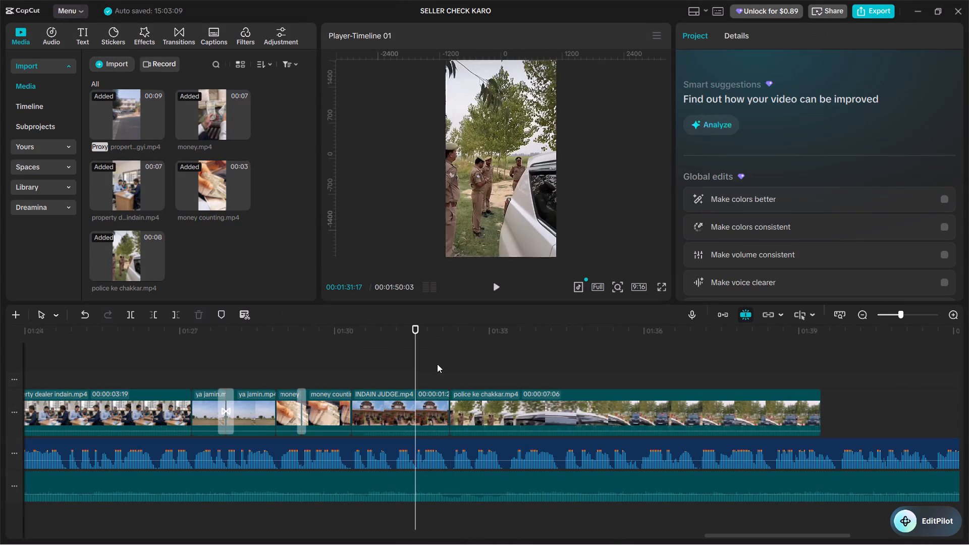
click(438, 364)
key(space)
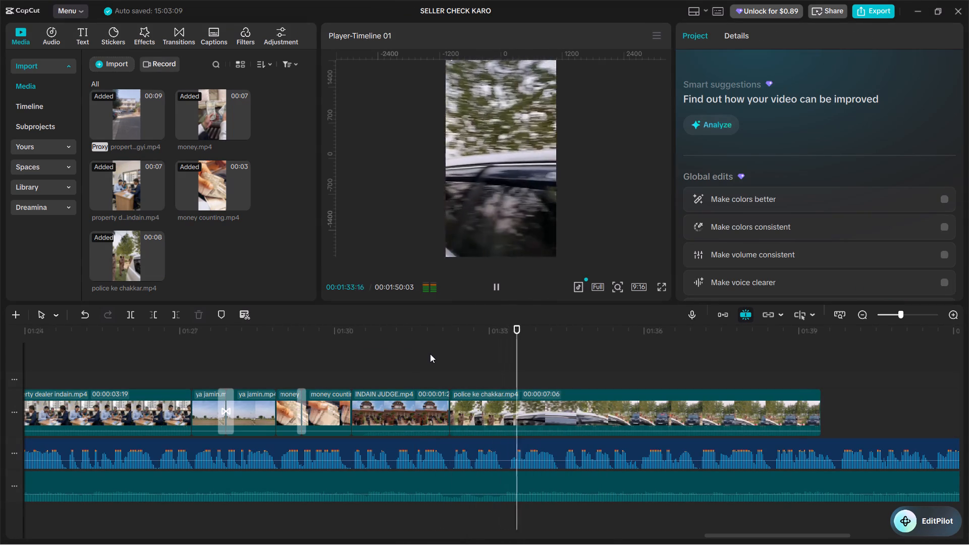
key(space)
key(space)
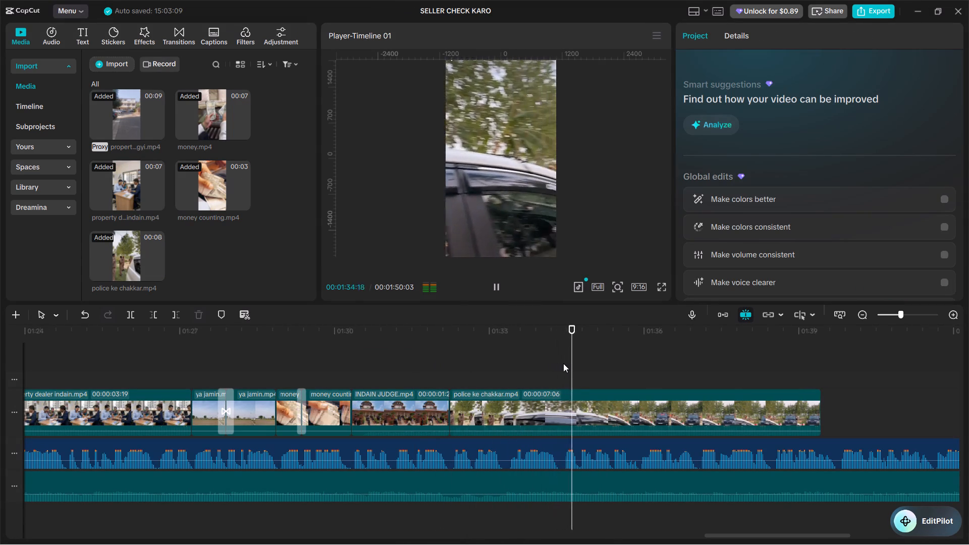
click(578, 367)
drag(578, 367, 615, 375)
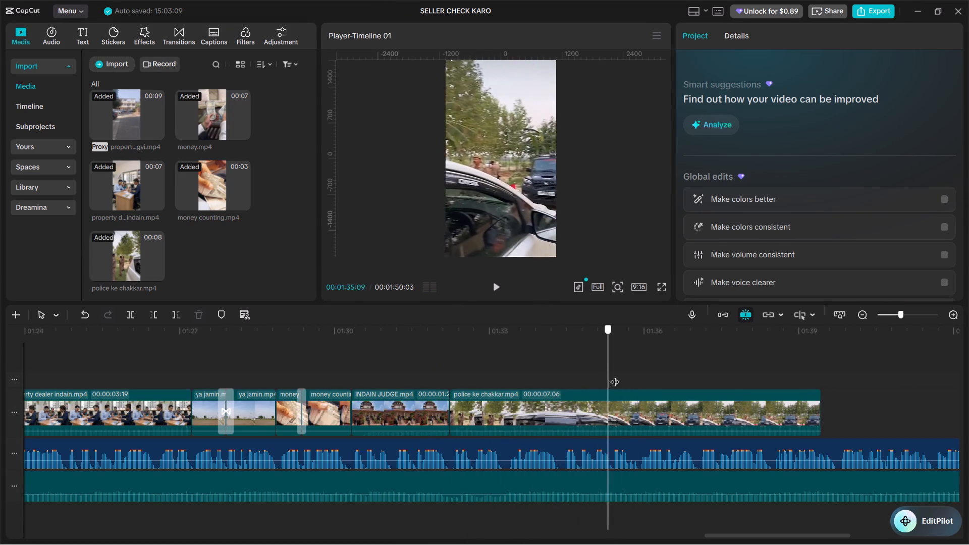
drag(615, 375, 448, 378)
key(space)
key(space)
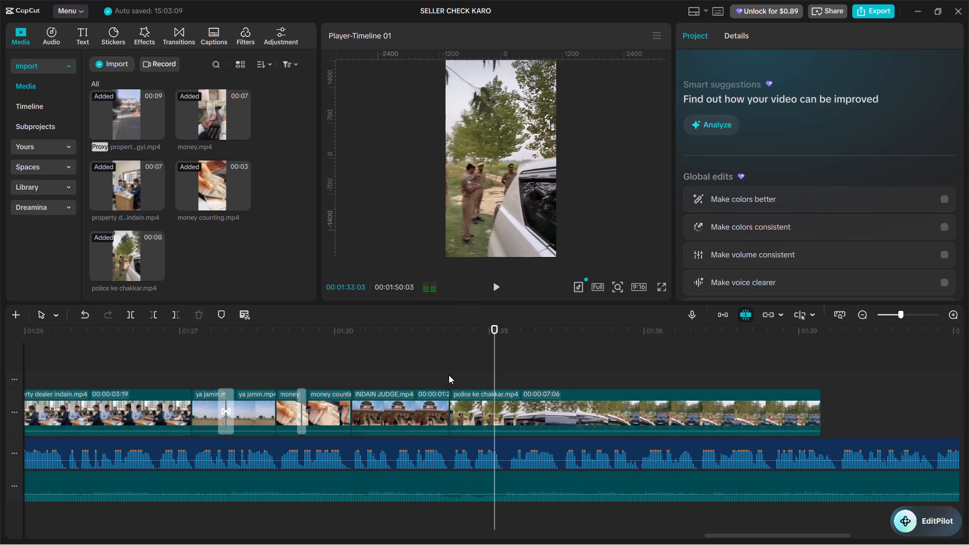
drag(496, 366, 503, 368)
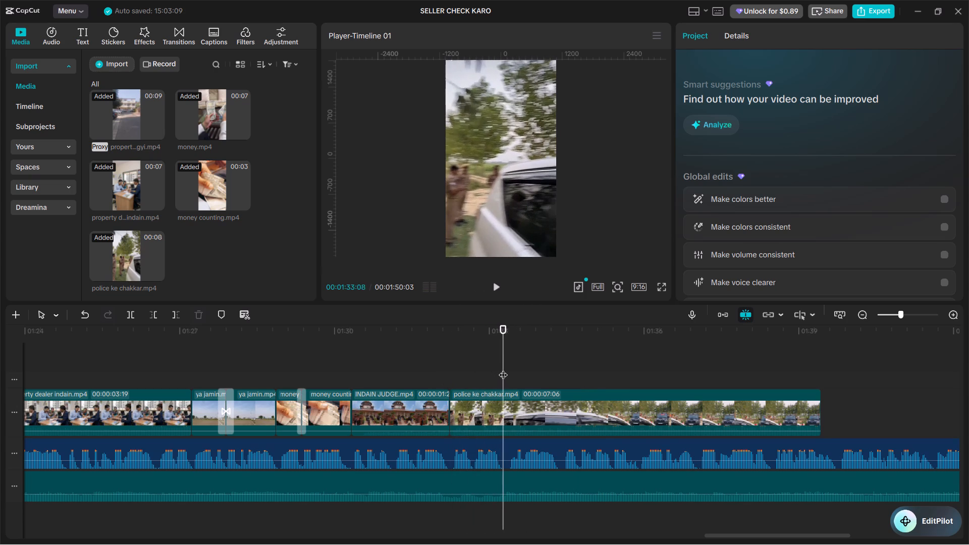
key(space)
click(506, 359)
click(515, 398)
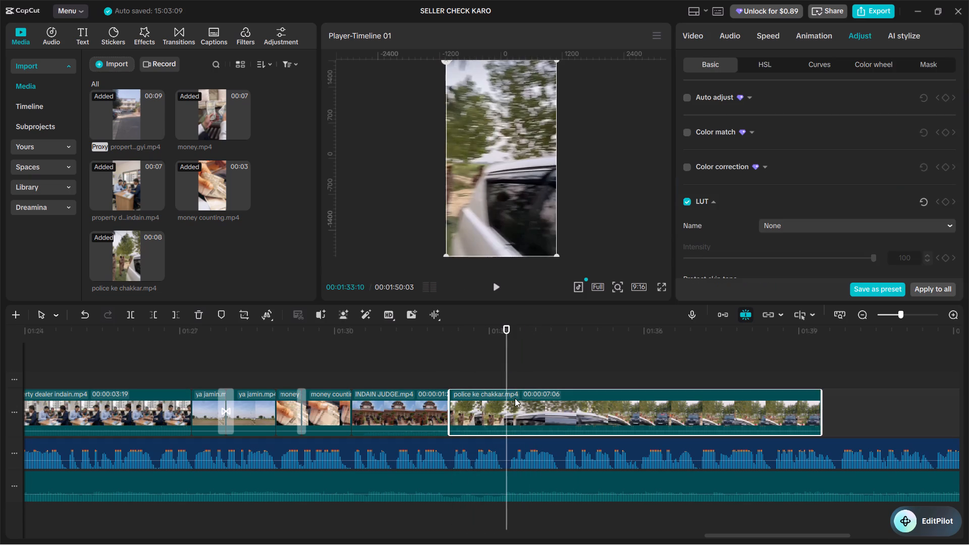
key(ctrl+b)
key(BackSpace)
click(487, 396)
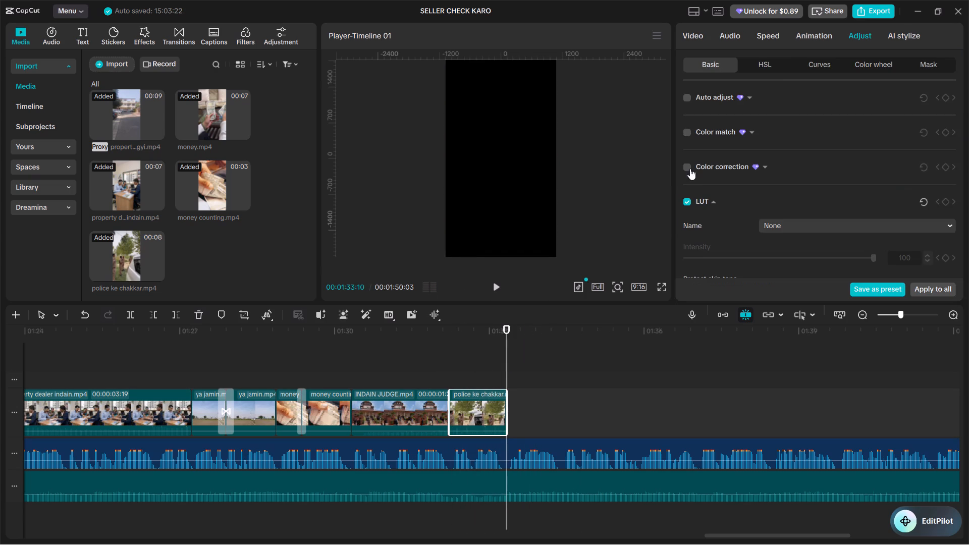
Split the police clip again at 00:01:32:28, before the camera swings away, and delete the remainder.
click(498, 369)
drag(498, 369, 484, 372)
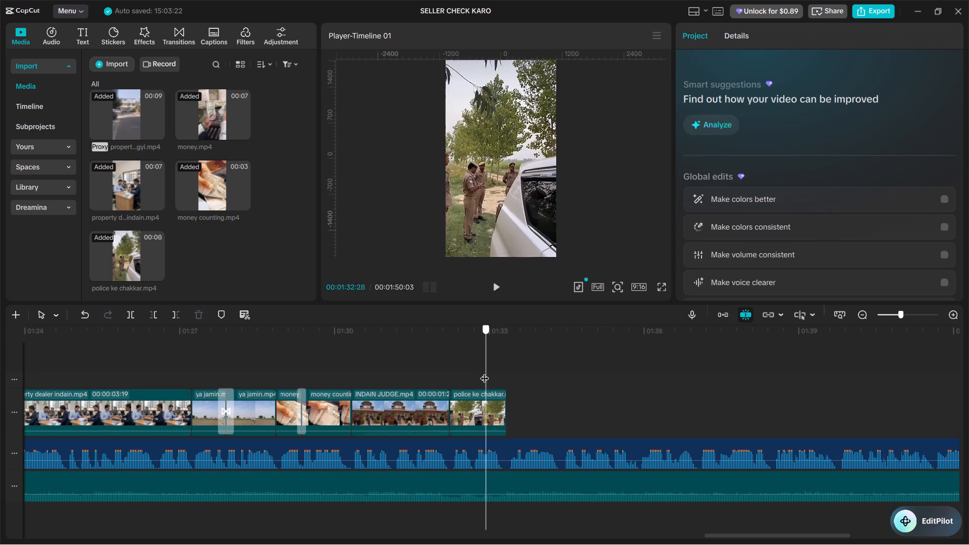
drag(484, 372, 485, 382)
click(494, 429)
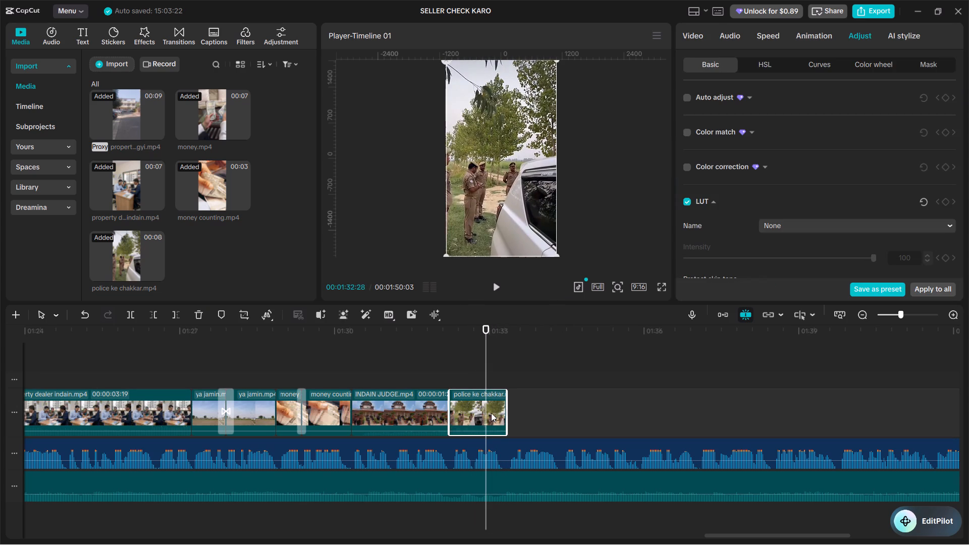
key(ctrl+b)
key(BackSpace)
Slow the trimmed police clip to 0.68x speed and enable smooth slow-mo with Optical flow.
click(468, 413)
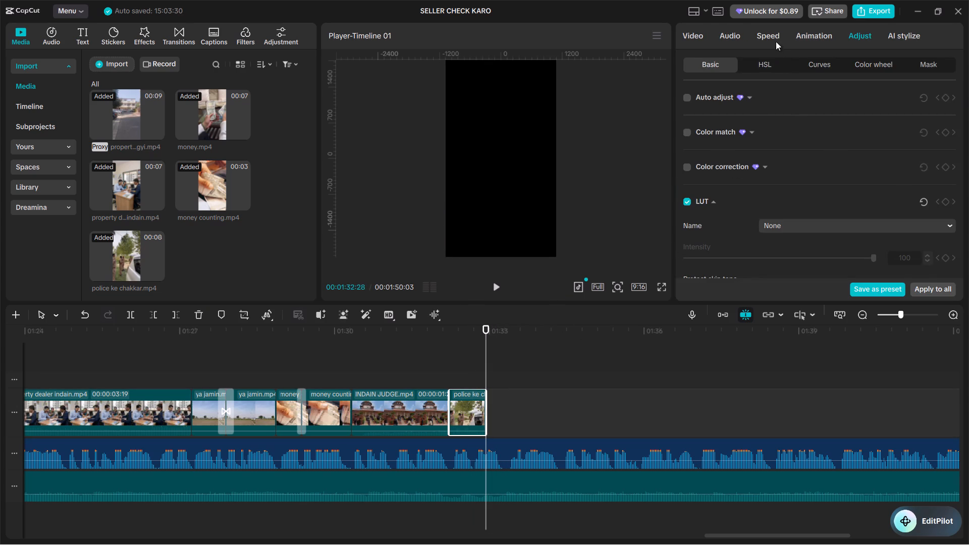
click(776, 32)
drag(483, 396, 491, 398)
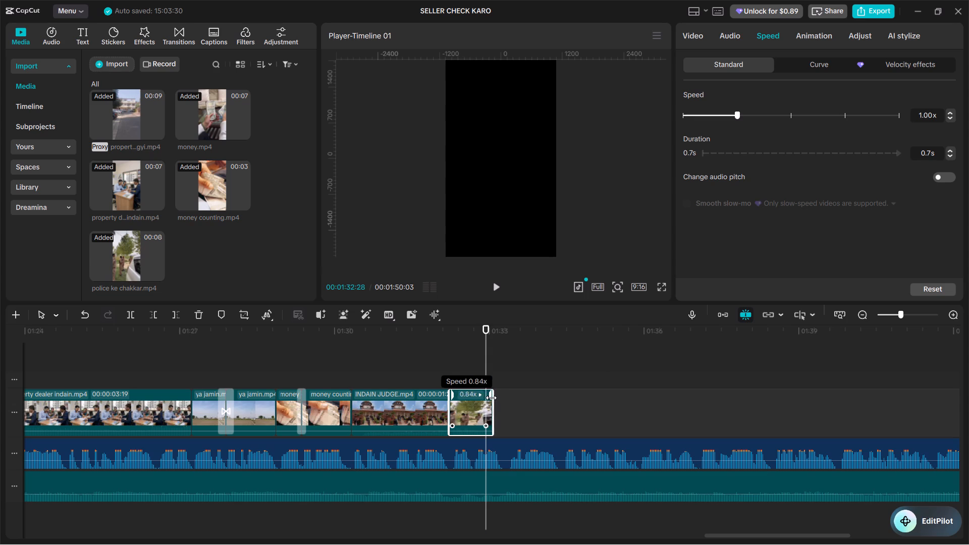
drag(491, 398, 501, 404)
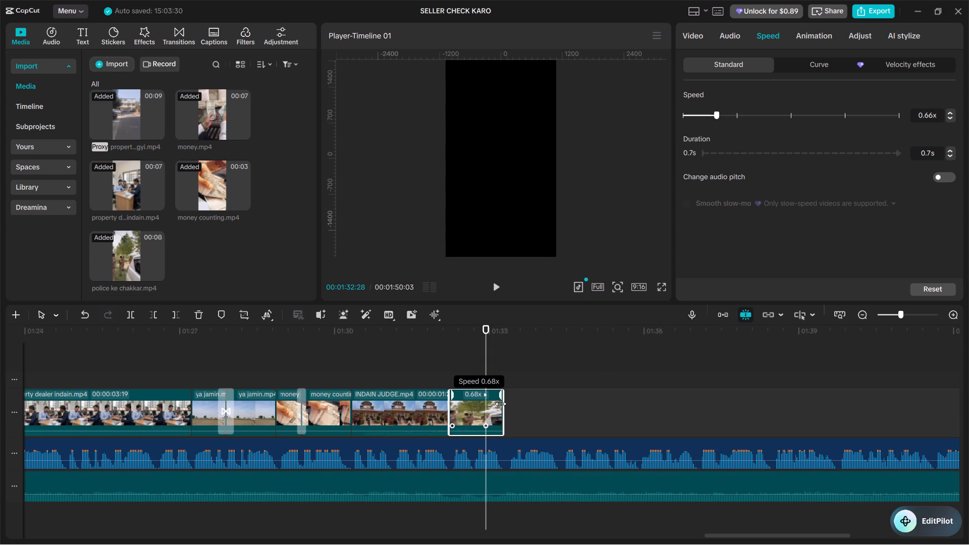
click(687, 202)
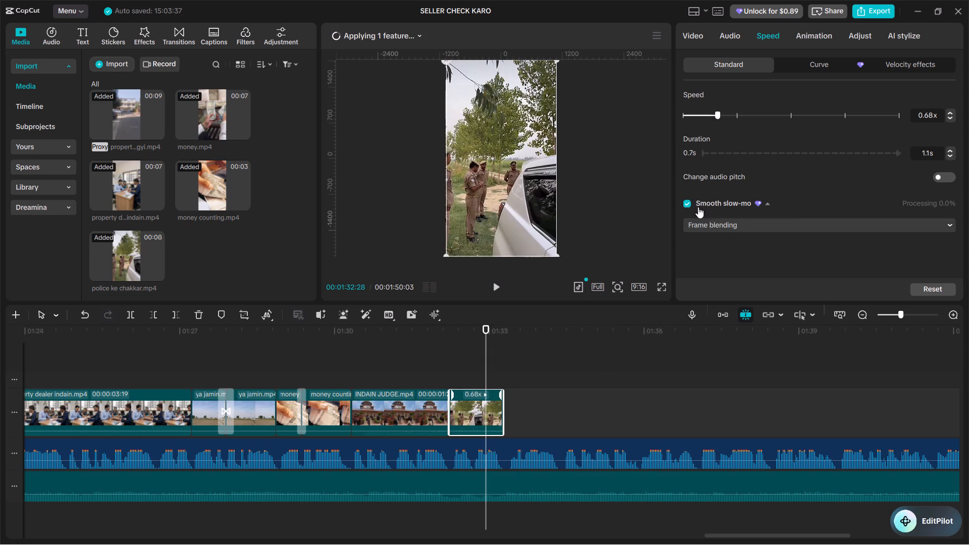
click(742, 228)
click(747, 282)
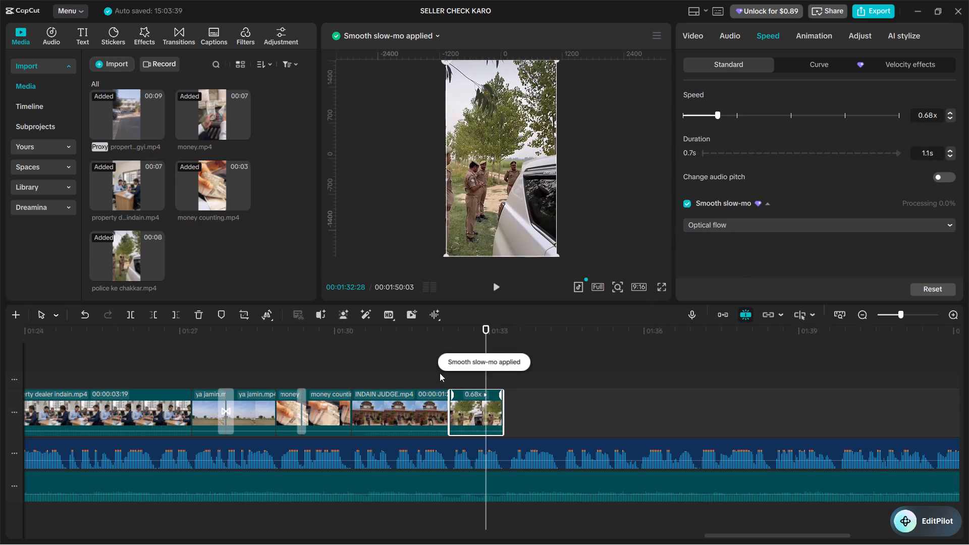
Play back the slowed police clip and the voiceover after it to decide what footage should follow.
click(440, 359)
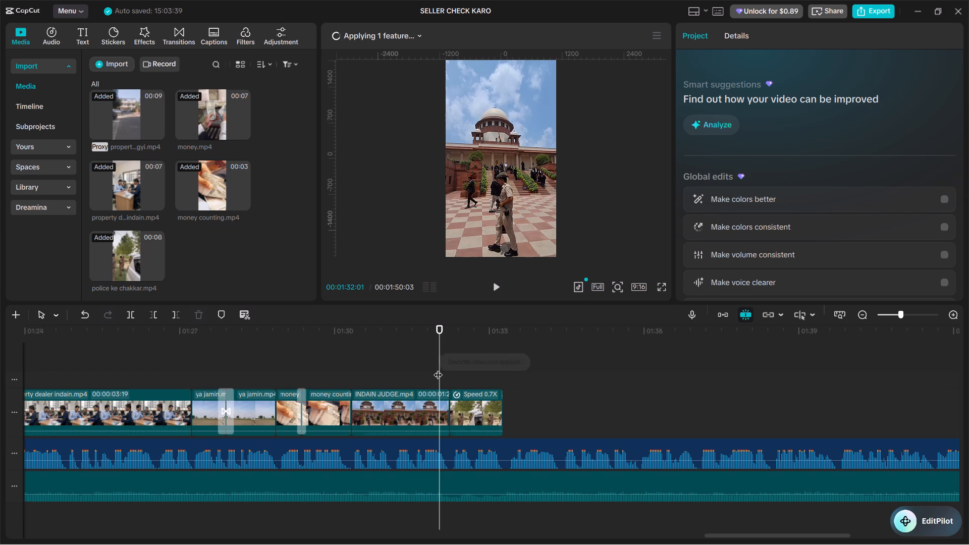
key(space)
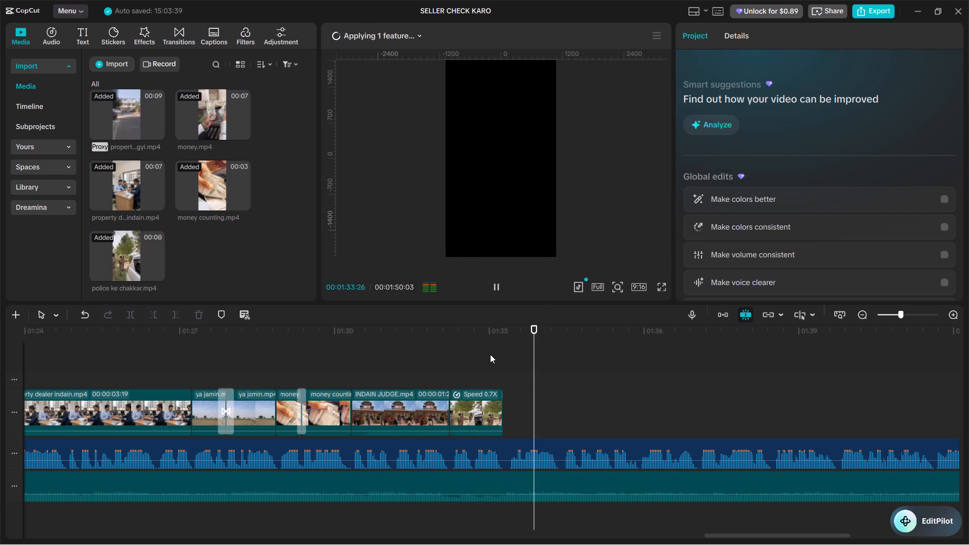
click(493, 354)
click(445, 357)
key(space)
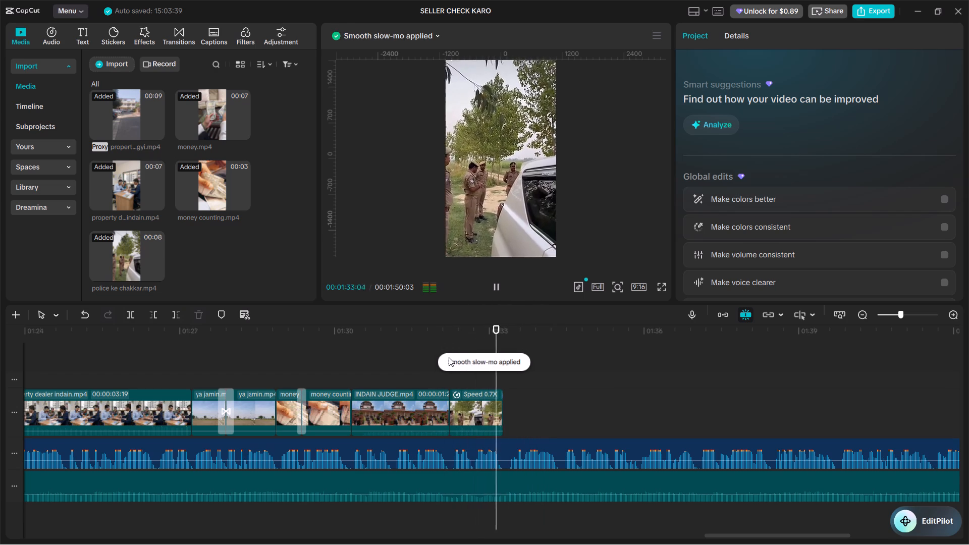
click(499, 376)
click(499, 376)
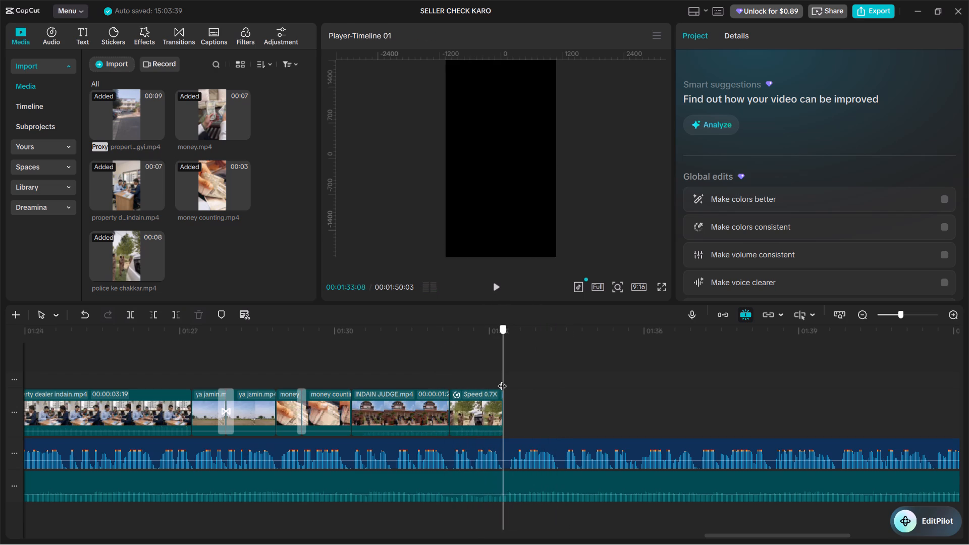
key(space)
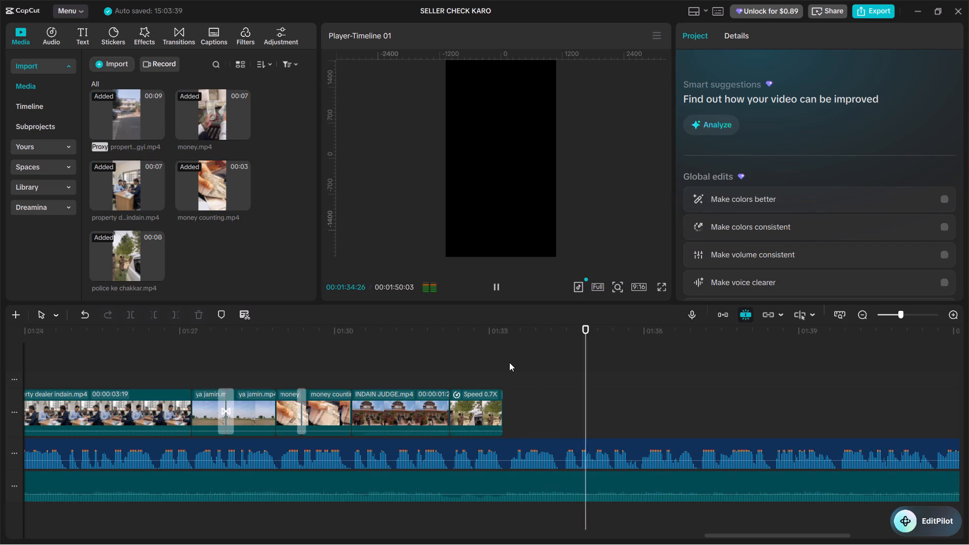
click(509, 362)
drag(509, 362, 503, 363)
key(space)
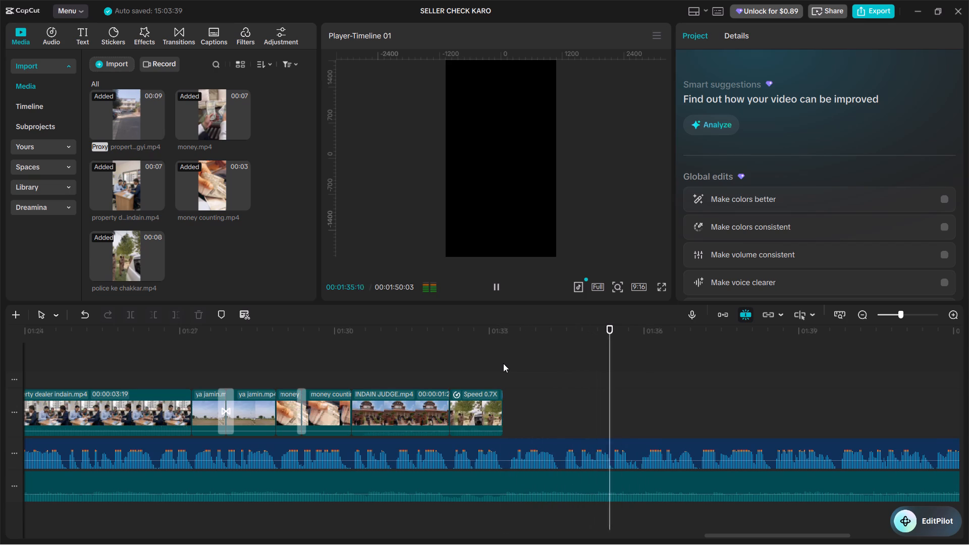
click(503, 363)
Switch to Pinterest in the browser and search for "indian worried man video".
key(alt+Tab)
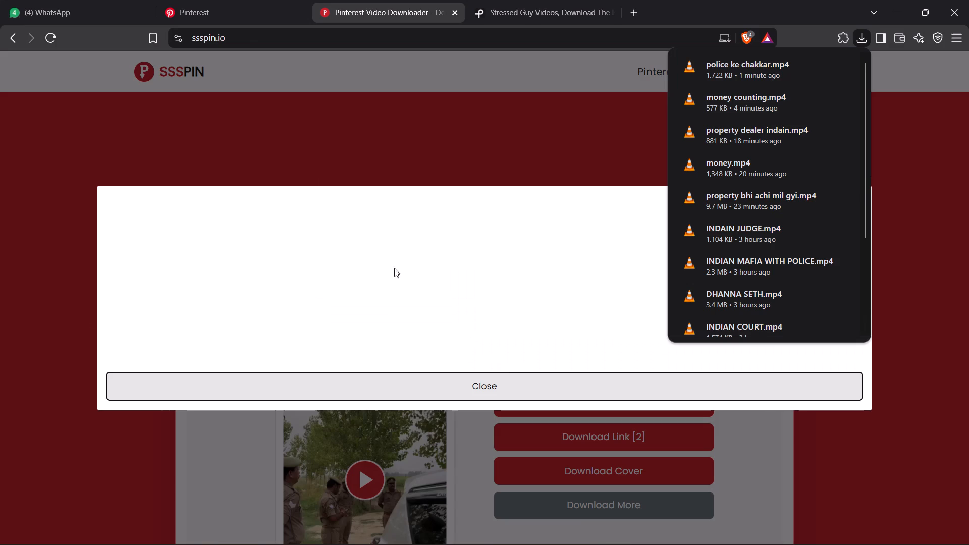
click(204, 0)
click(234, 78)
key(ctrl+a)
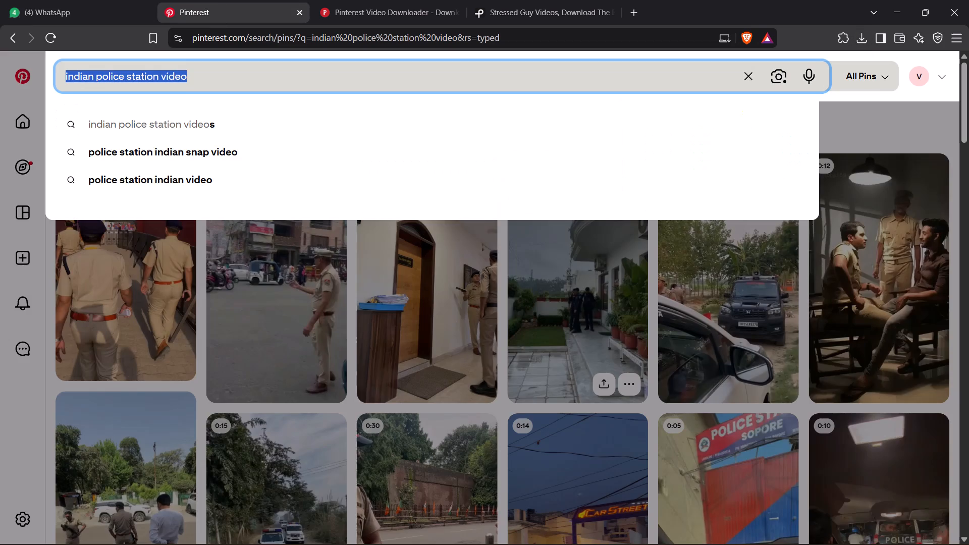
text(indain)
key(BackSpace)
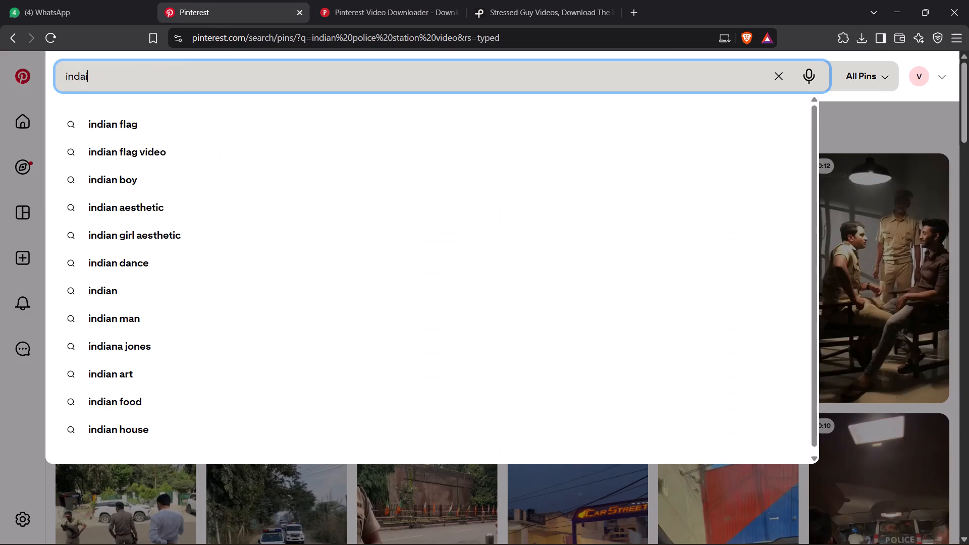
key(BackSpace)
key(BackSpace)
text(ian worried man video)
key(Return)
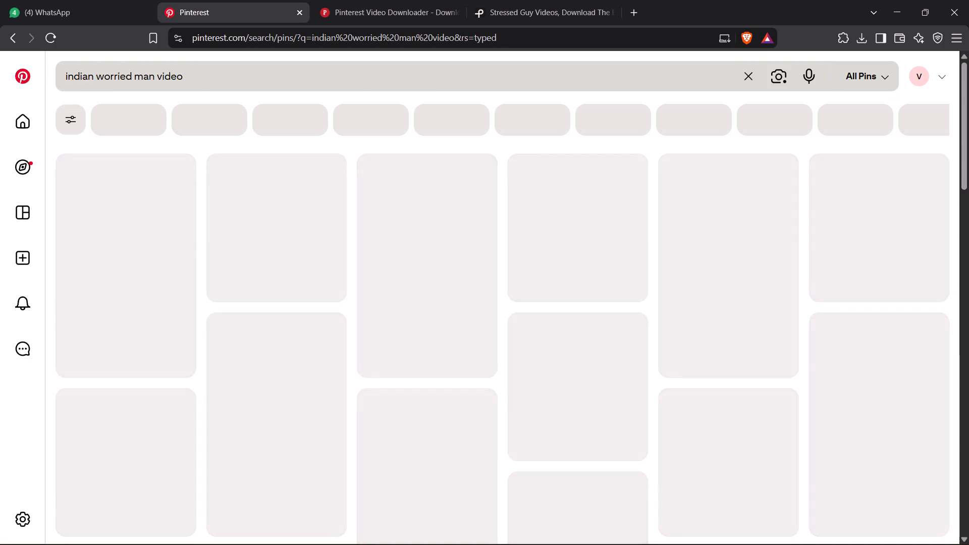